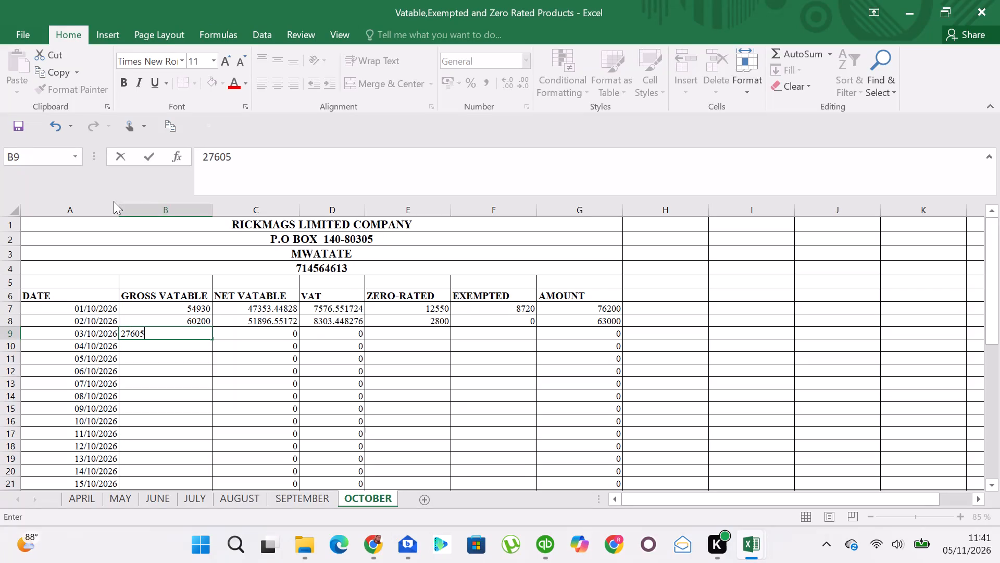
Complete the 03/10/2026 row with a zero-rated amount of 2150 and an exempted amount of 2350.
key(Right)
key(Right)
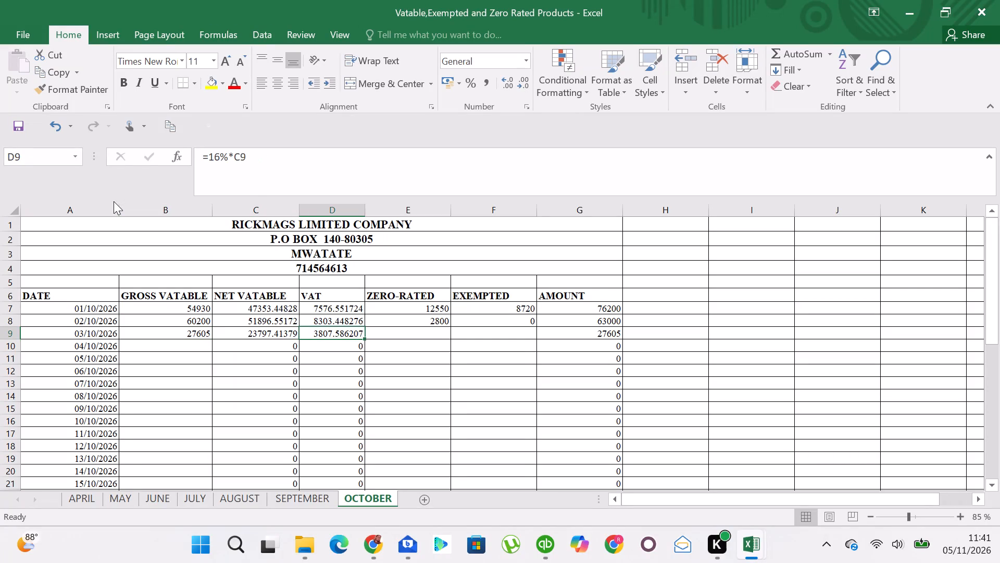
key(Right)
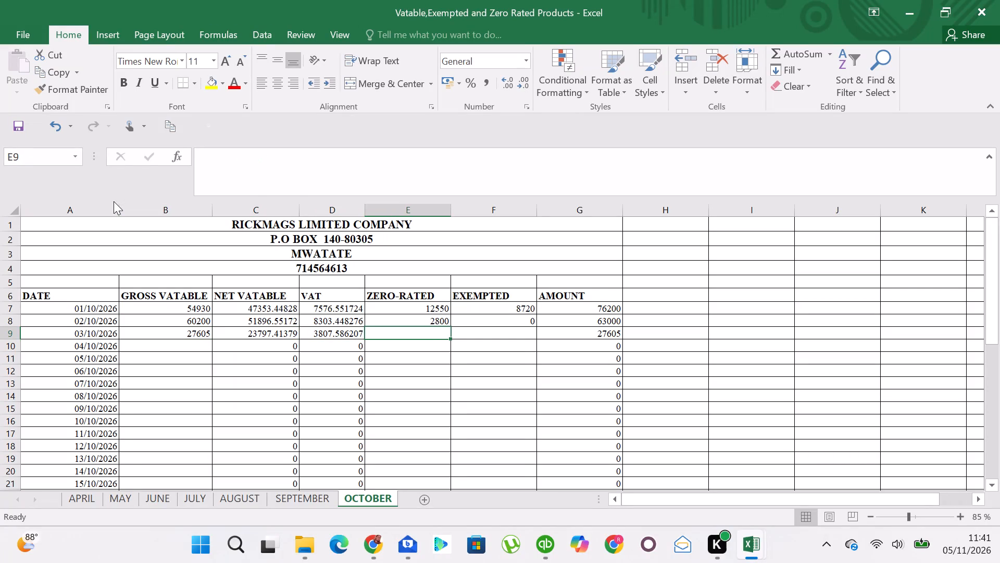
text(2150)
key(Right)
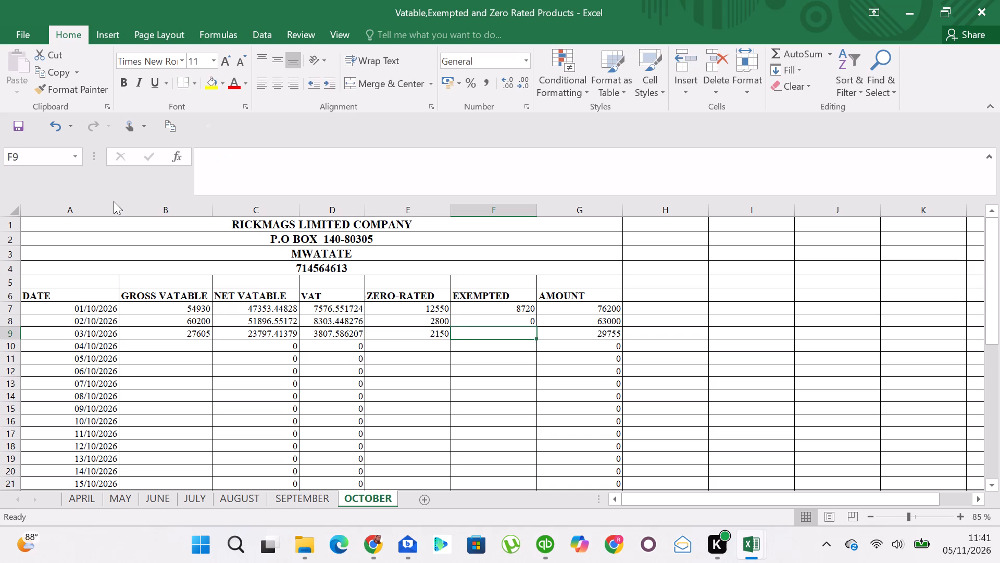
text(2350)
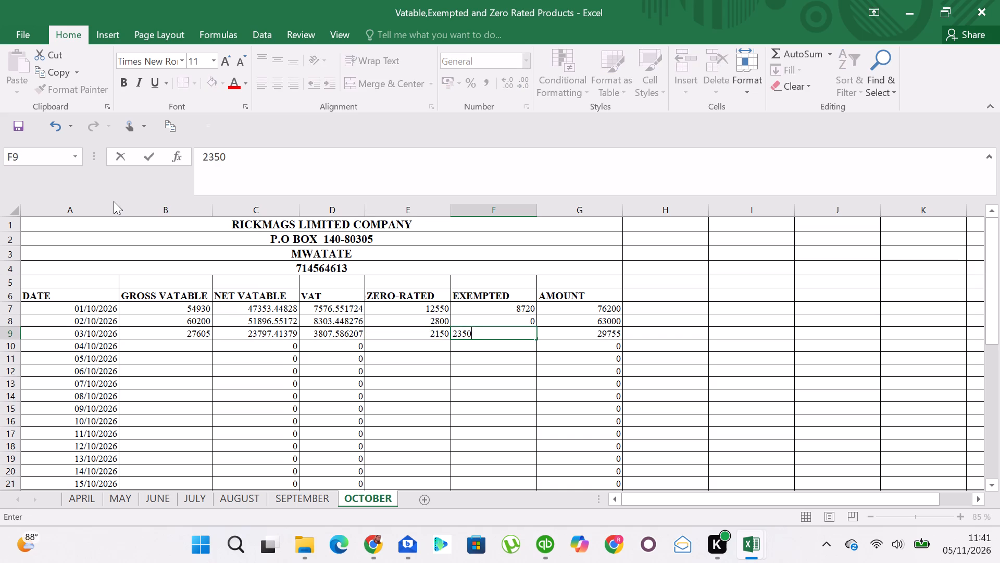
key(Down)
Fill in the 04/10/2026 row with gross vatable 32650, zero-rated 0 and exempted 0.
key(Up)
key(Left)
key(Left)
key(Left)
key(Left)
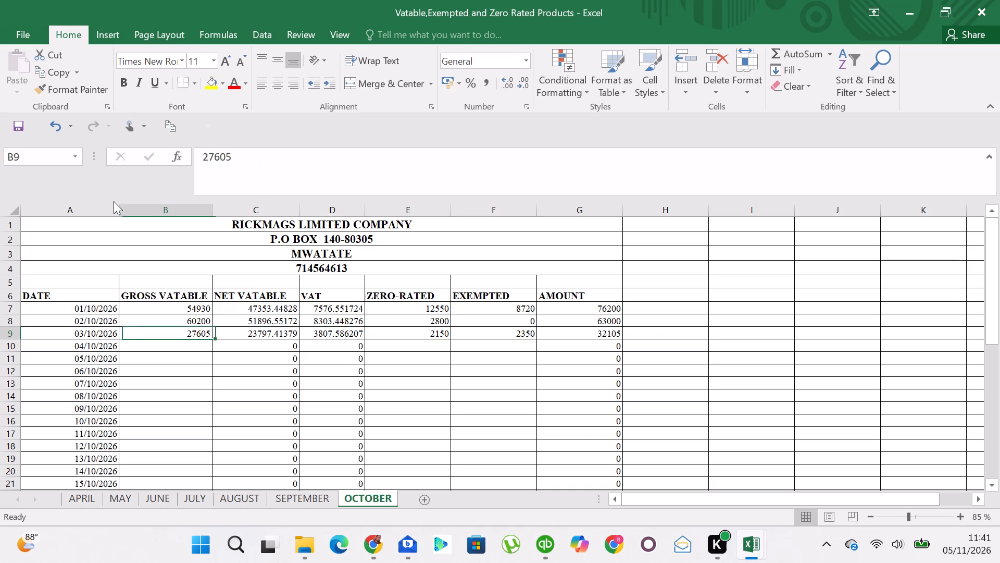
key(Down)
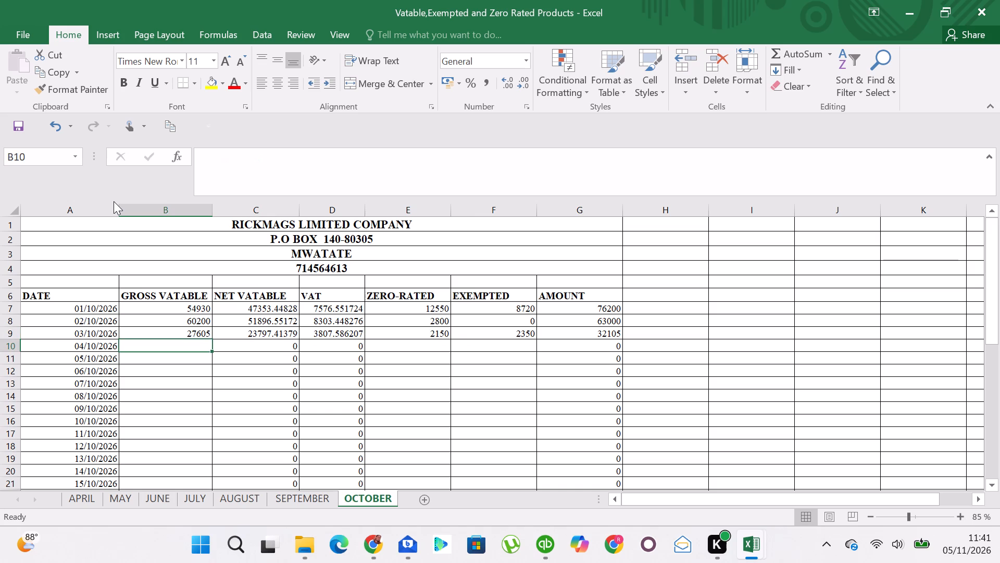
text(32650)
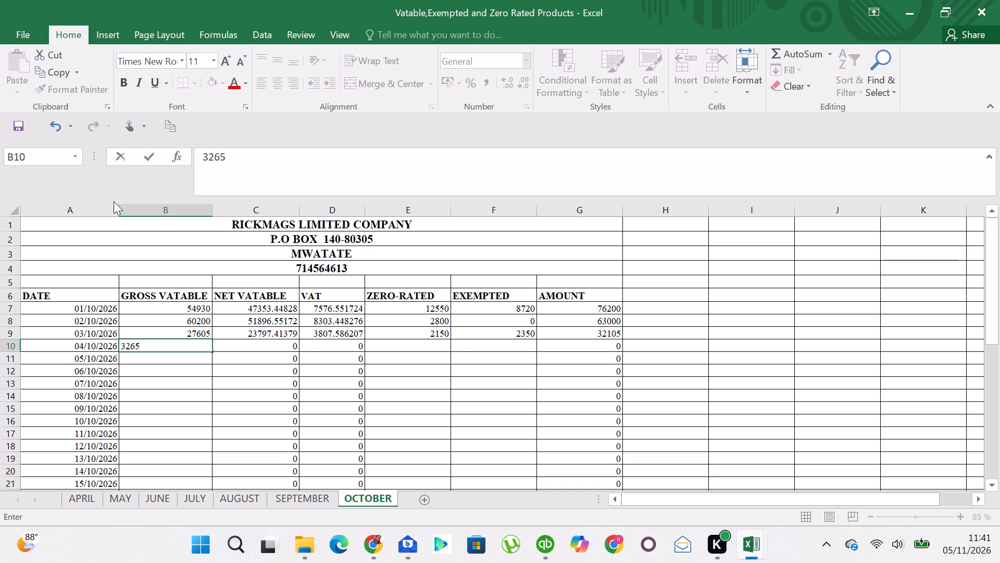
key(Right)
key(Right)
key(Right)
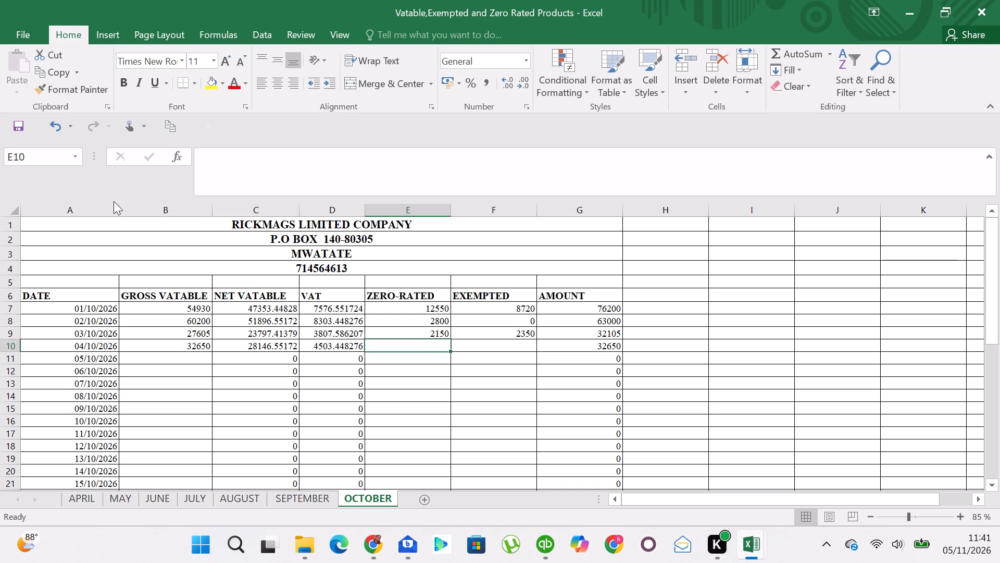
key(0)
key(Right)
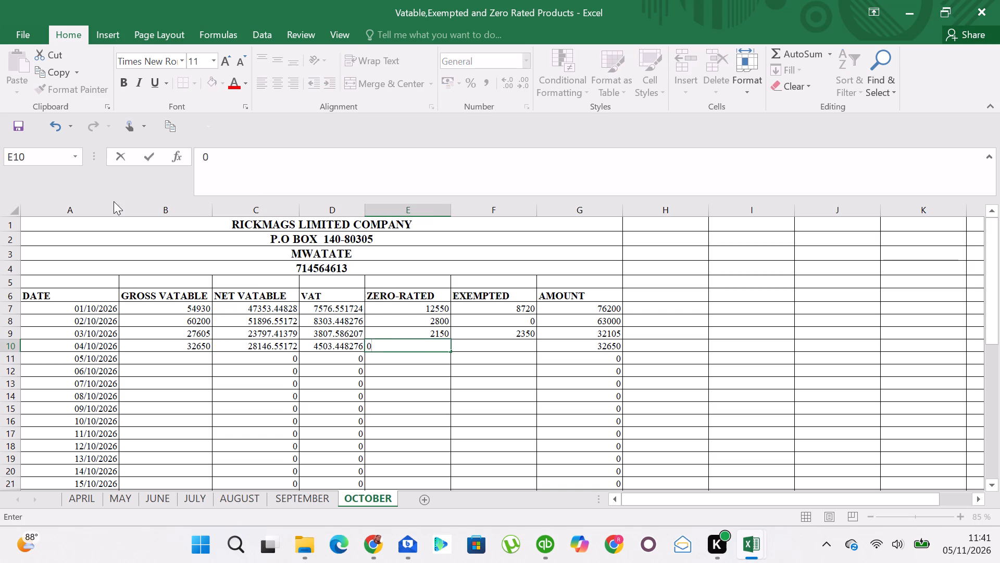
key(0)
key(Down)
Fill in the 05/10/2026 row with gross vatable 125130, zero-rated 1500 and exempted 6400.
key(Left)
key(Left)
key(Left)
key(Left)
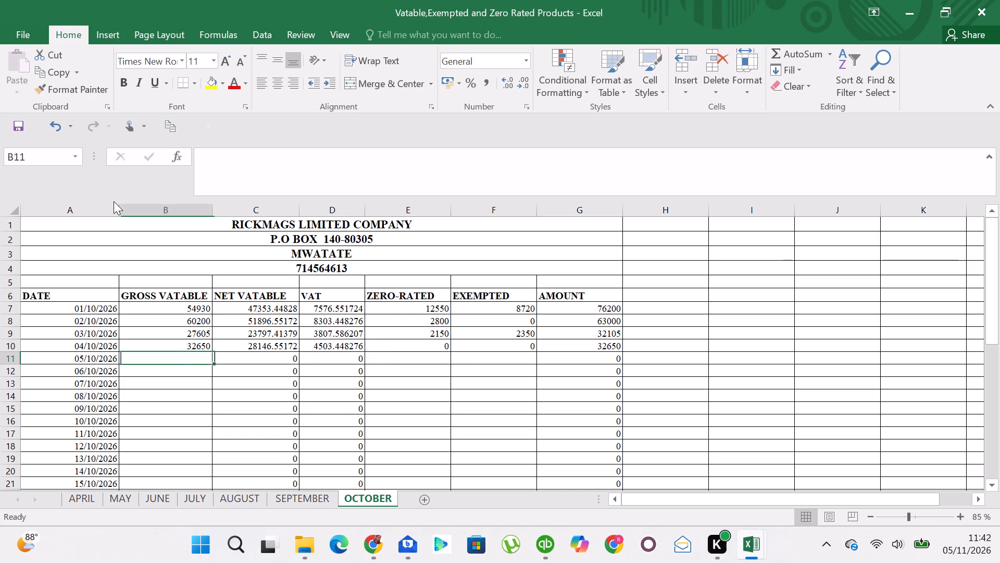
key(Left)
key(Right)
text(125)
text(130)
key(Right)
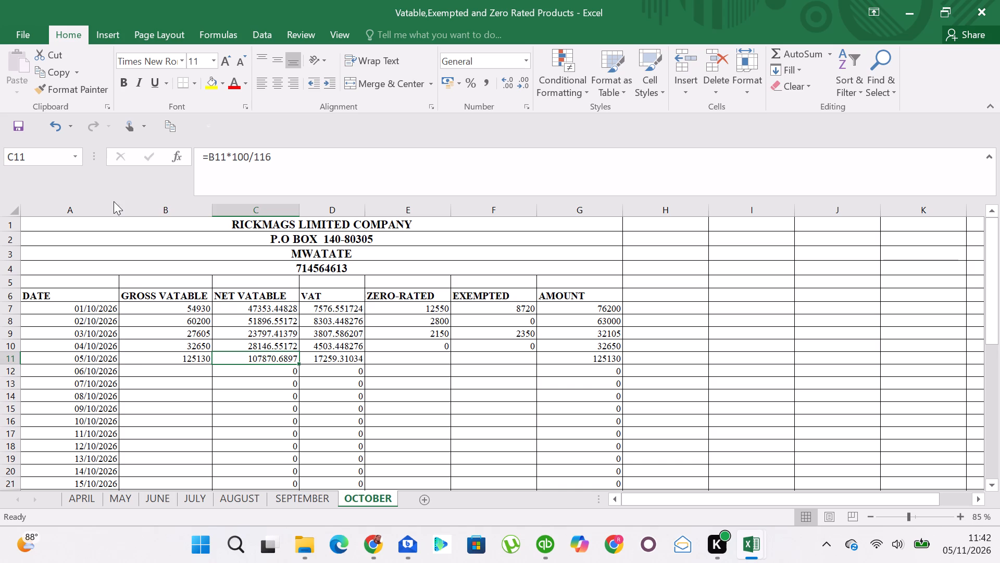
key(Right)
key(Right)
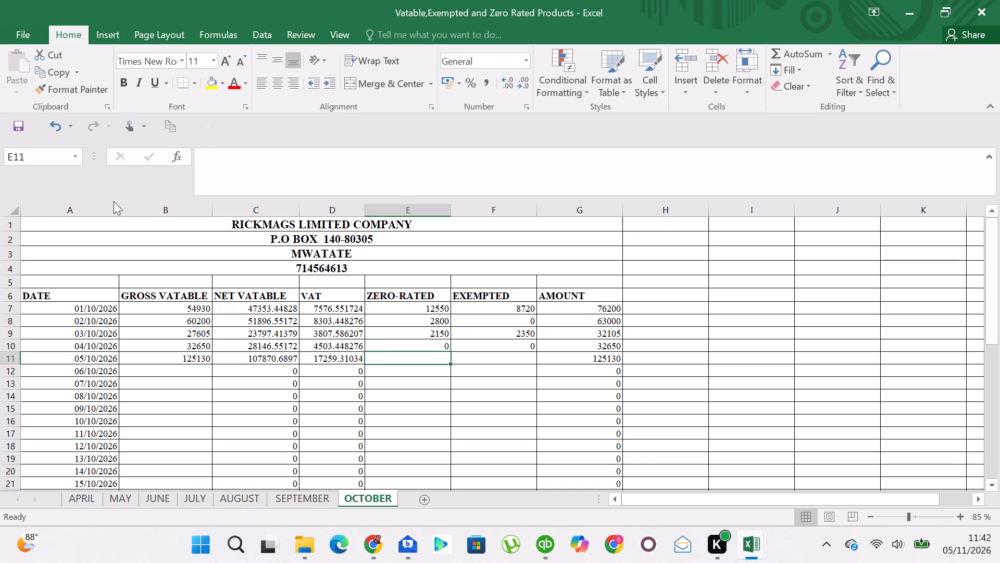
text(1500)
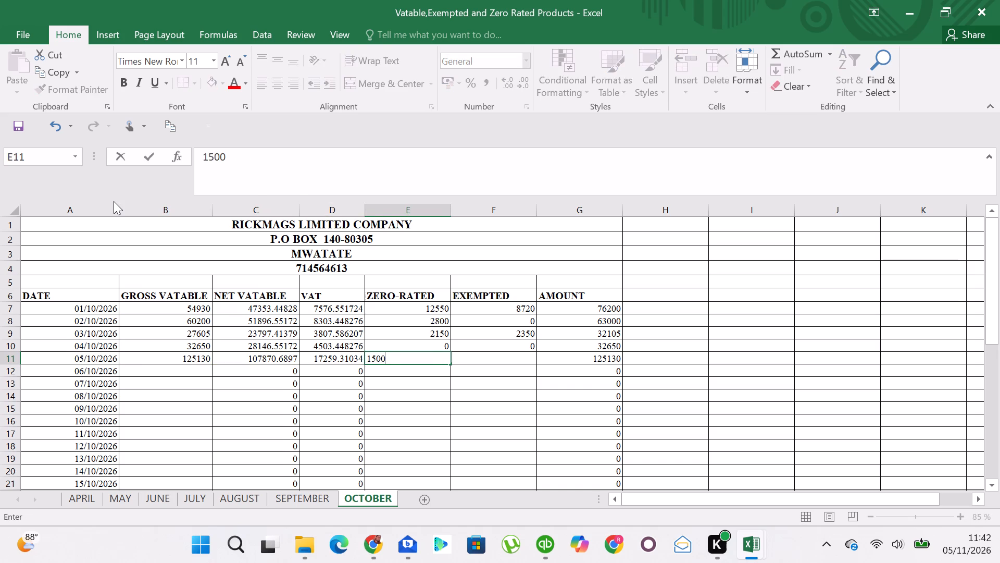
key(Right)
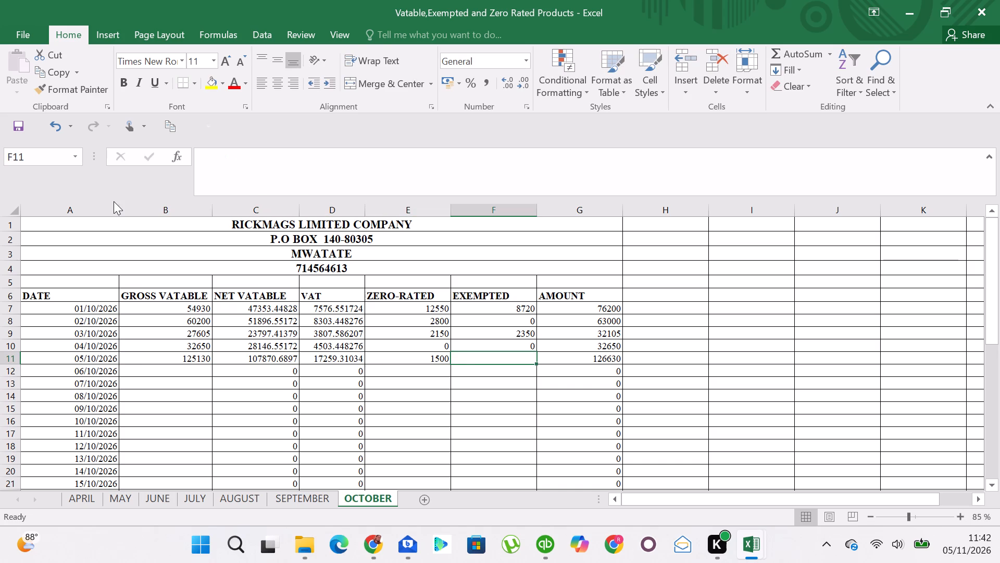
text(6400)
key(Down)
Enter 15930 as the gross vatable amount in the 06/10/2026 row.
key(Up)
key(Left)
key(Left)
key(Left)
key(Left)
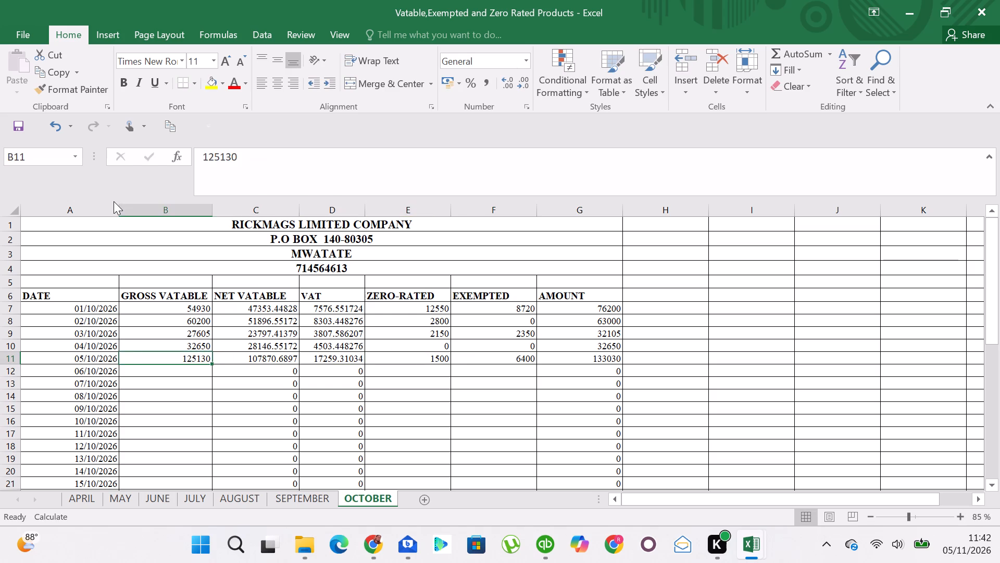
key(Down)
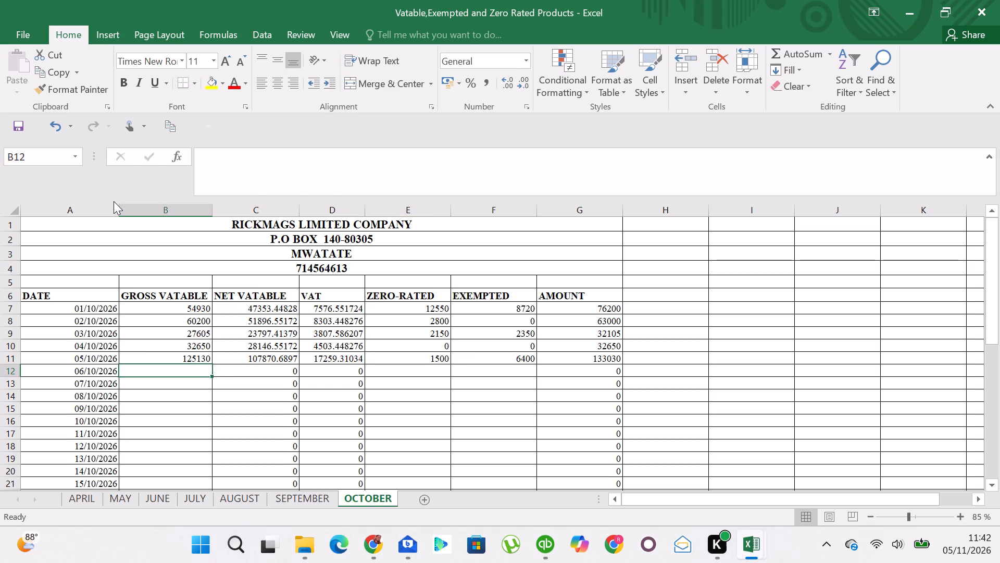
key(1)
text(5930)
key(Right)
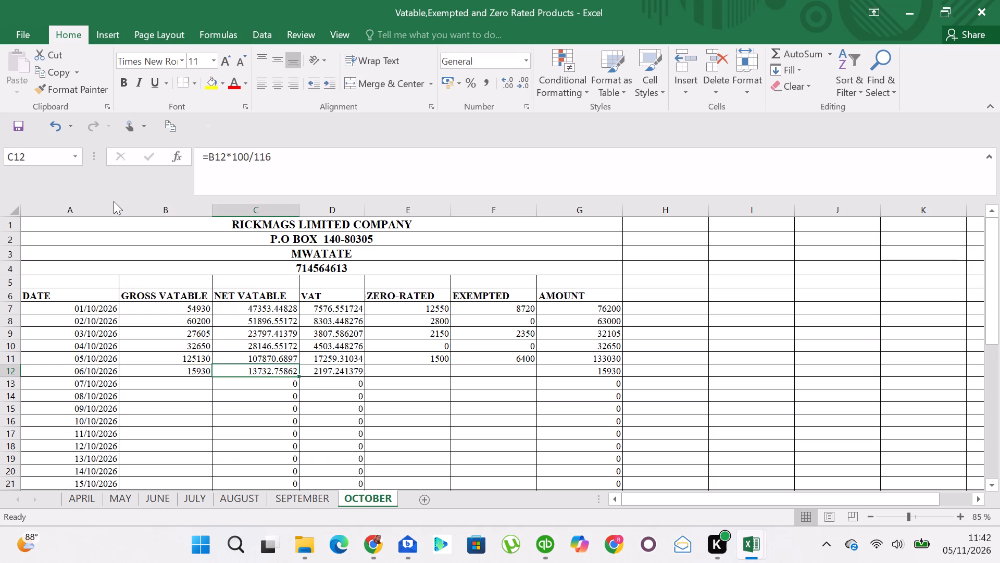
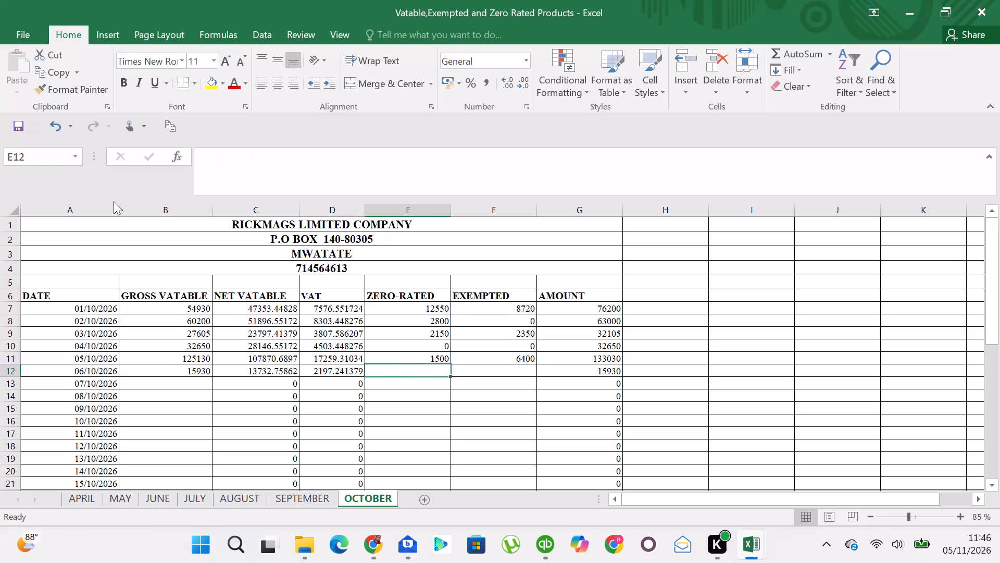
Complete the 06/10/2026 row with a zero-rated amount of 2150 and an exempted amount of 1160.
text(21)
text(50)
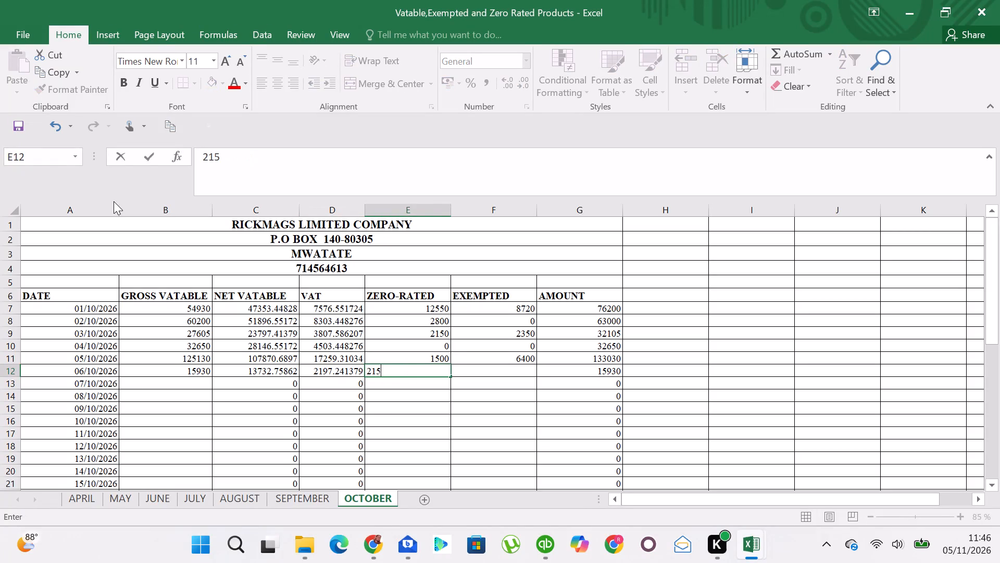
key(Right)
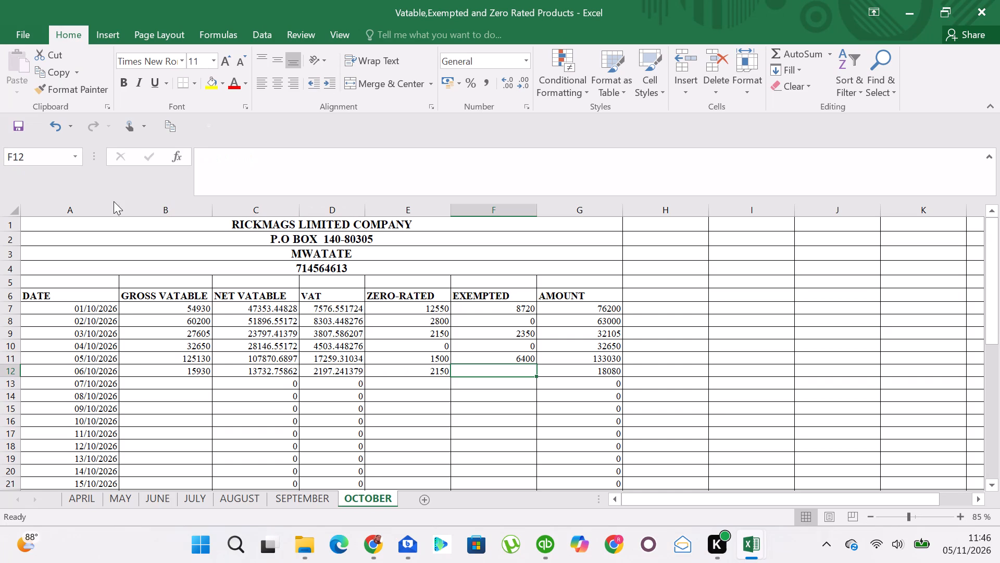
text(1160)
key(Right)
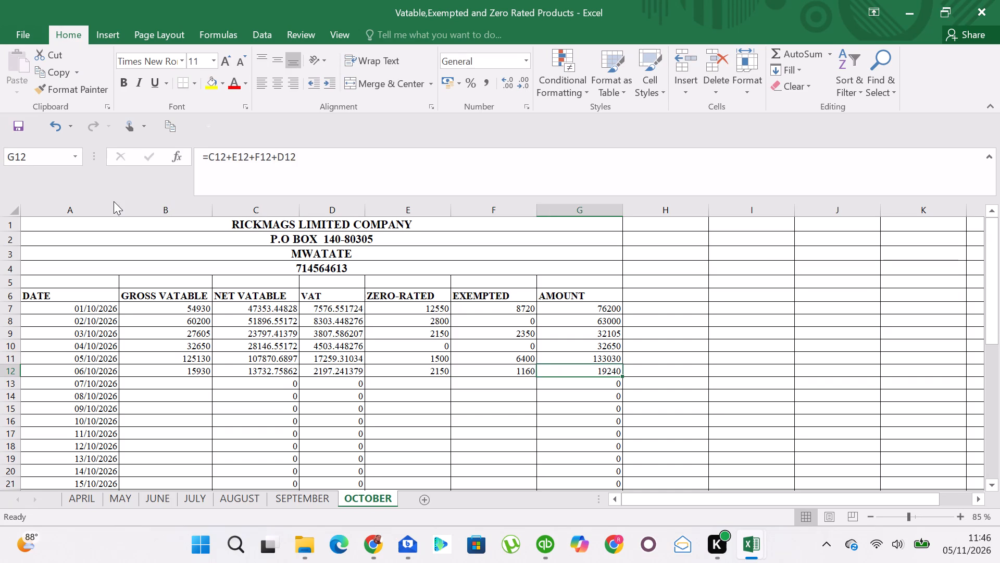
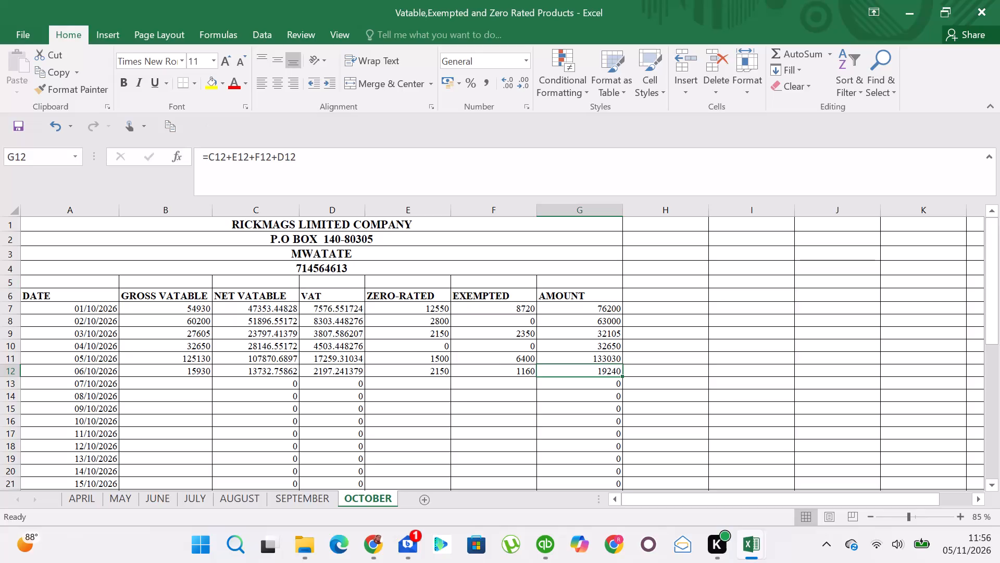
Fill the 07/10/2026 row with gross vatable 48660, zero-rated 410 and exempted 150.
click(166, 381)
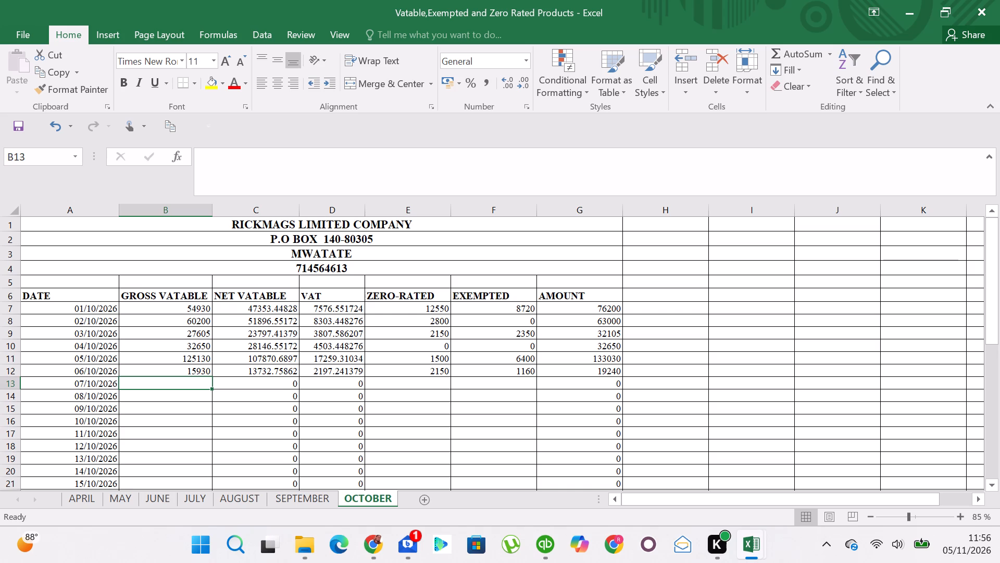
key(4)
text(8660)
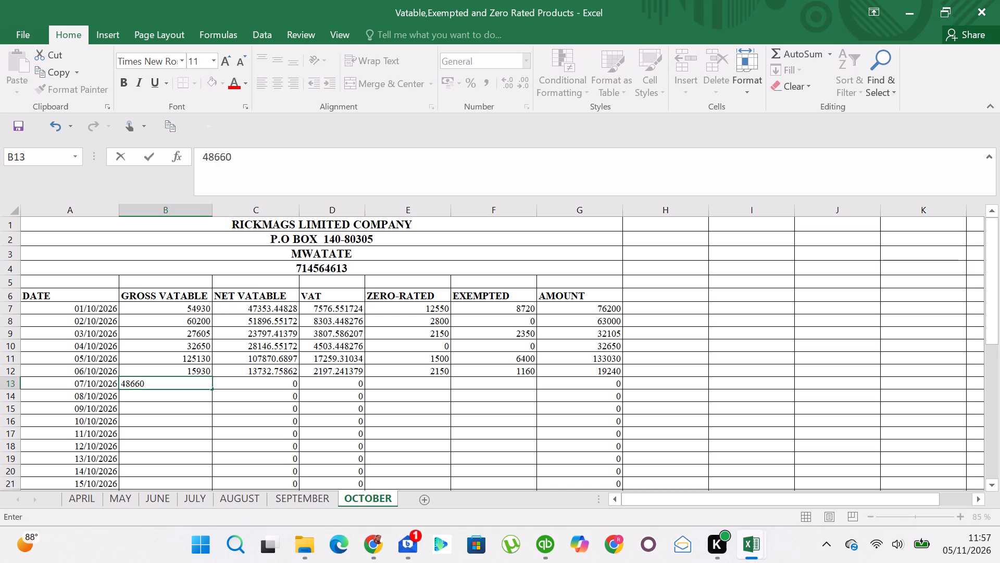
key(Right)
key(Right)
key(Right)
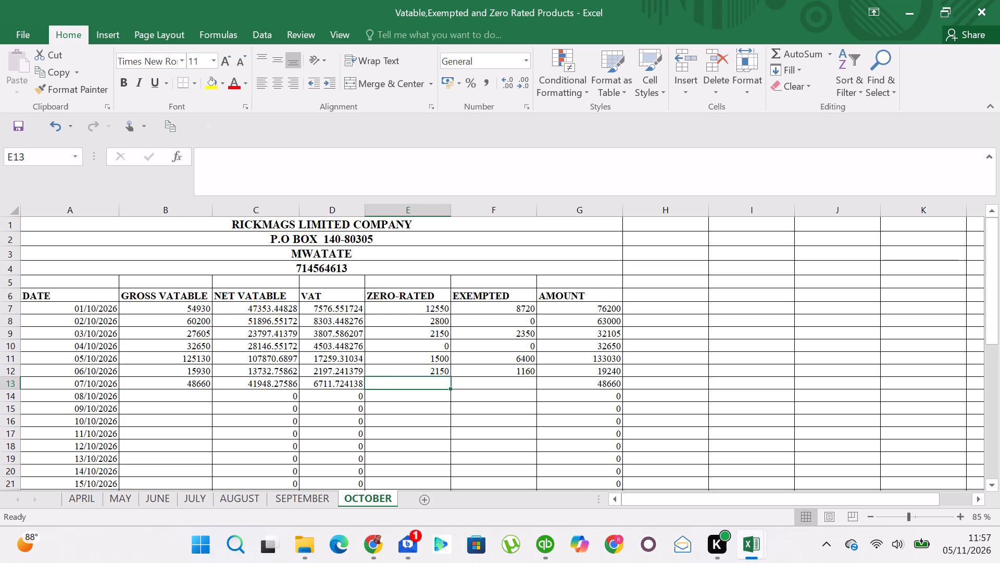
text(410)
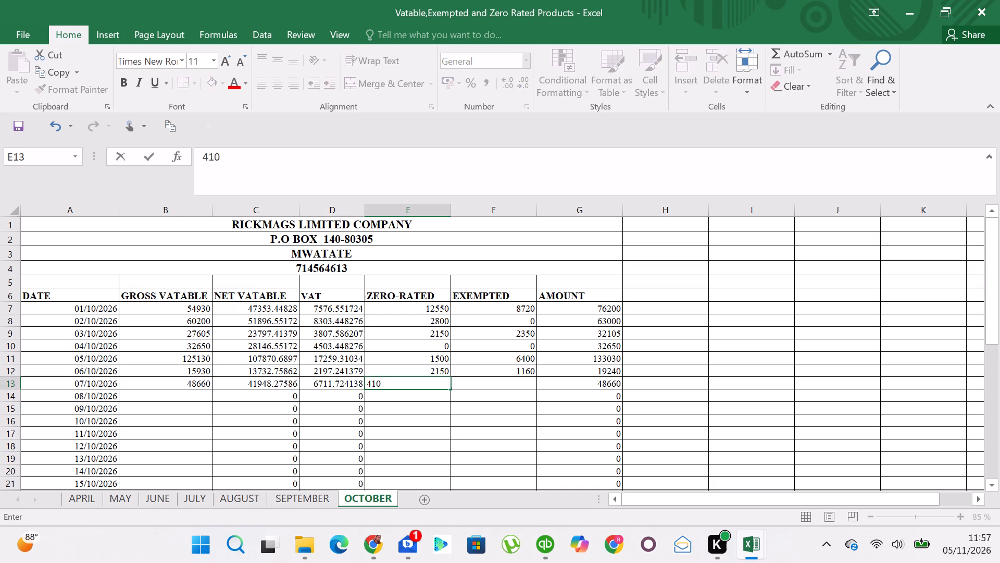
key(Right)
text(150)
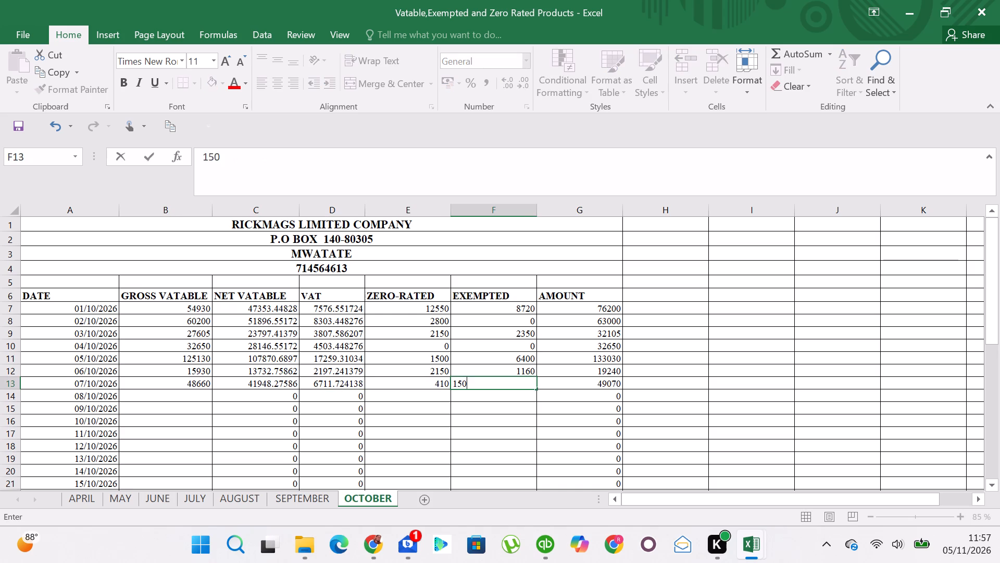
key(Down)
Enter a gross vatable amount of 56910 for 08/10/2026.
key(Up)
key(Left)
key(Left)
key(Left)
key(Left)
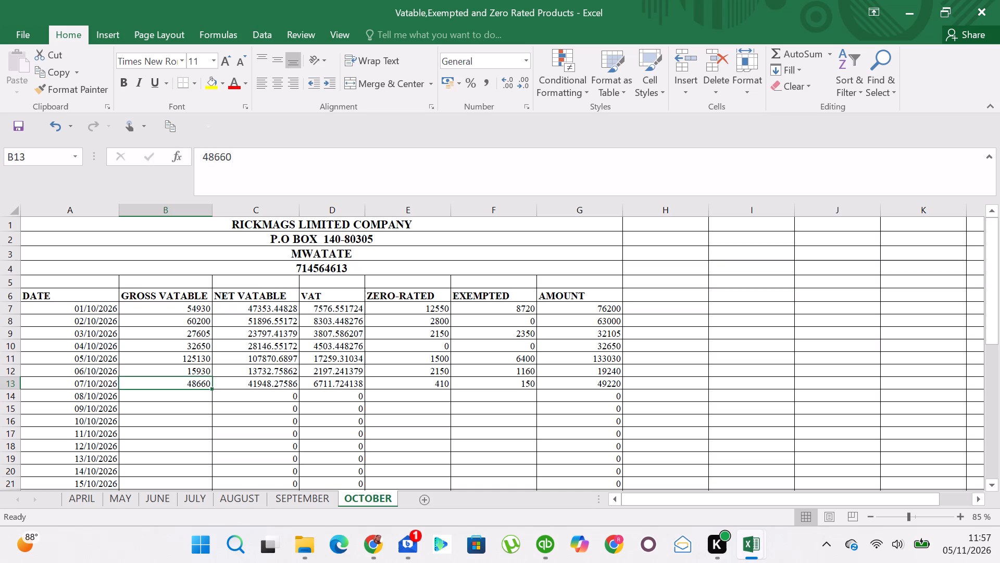
key(Down)
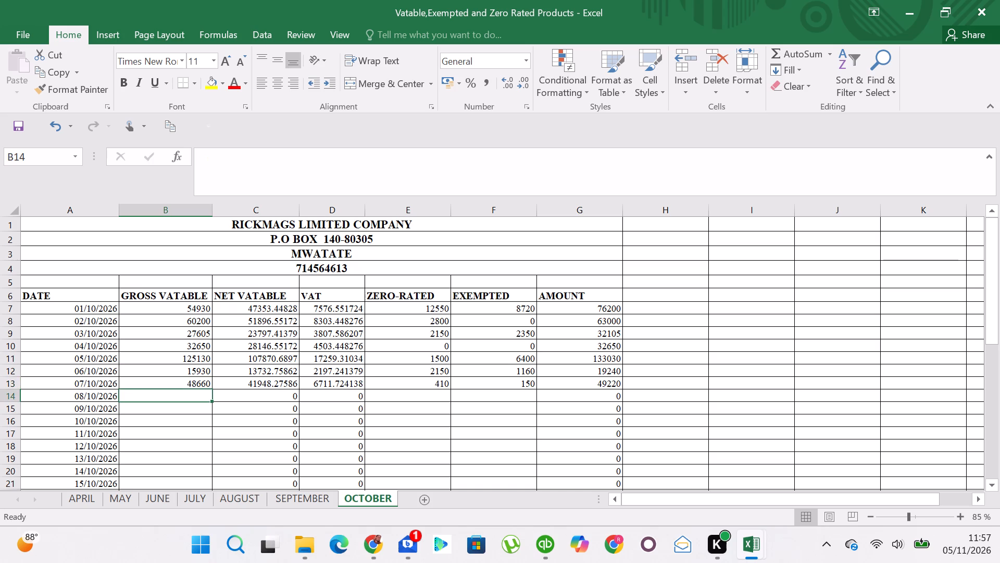
key(6)
key(BackSpace)
text(56910)
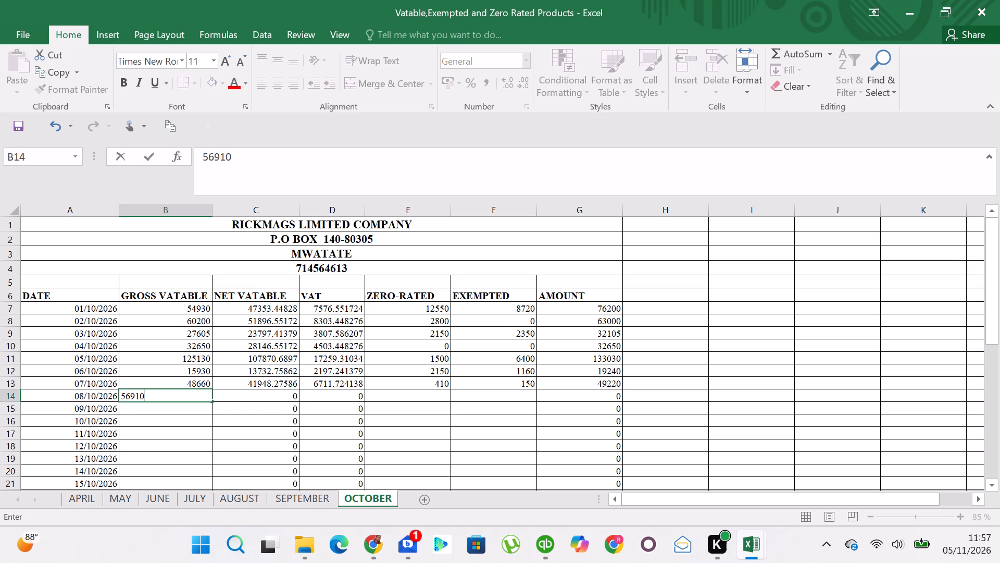
Complete the 08/10/2026 row with a zero-rated amount of 5840 and an exempted amount of 2300.
key(Right)
key(Right)
key(Right)
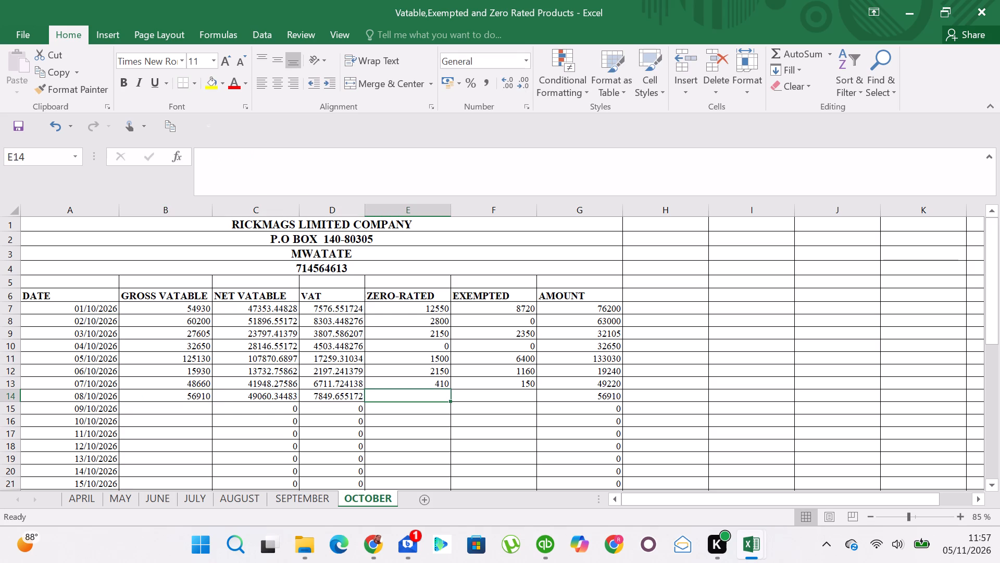
text(5840)
key(Right)
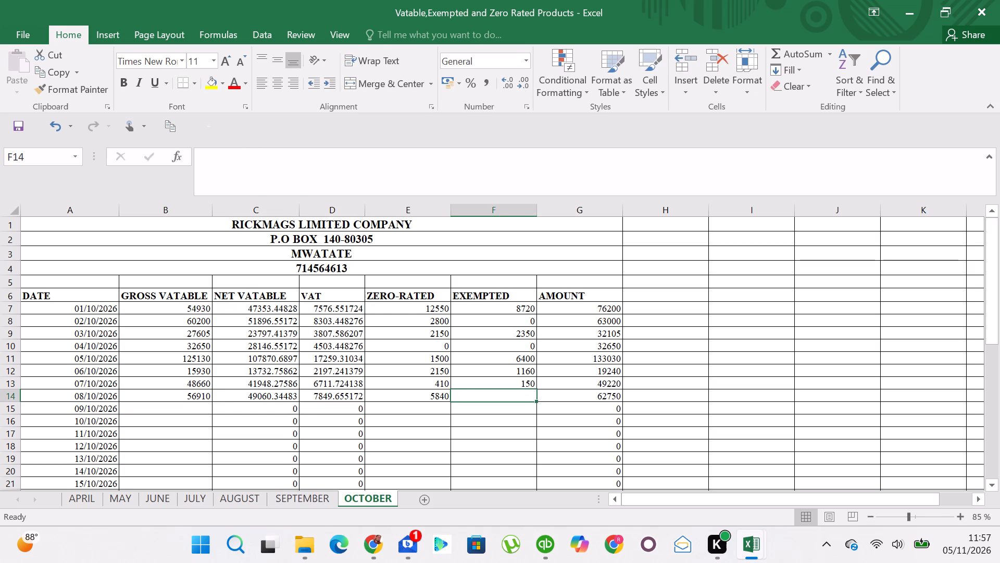
key(0)
key(Down)
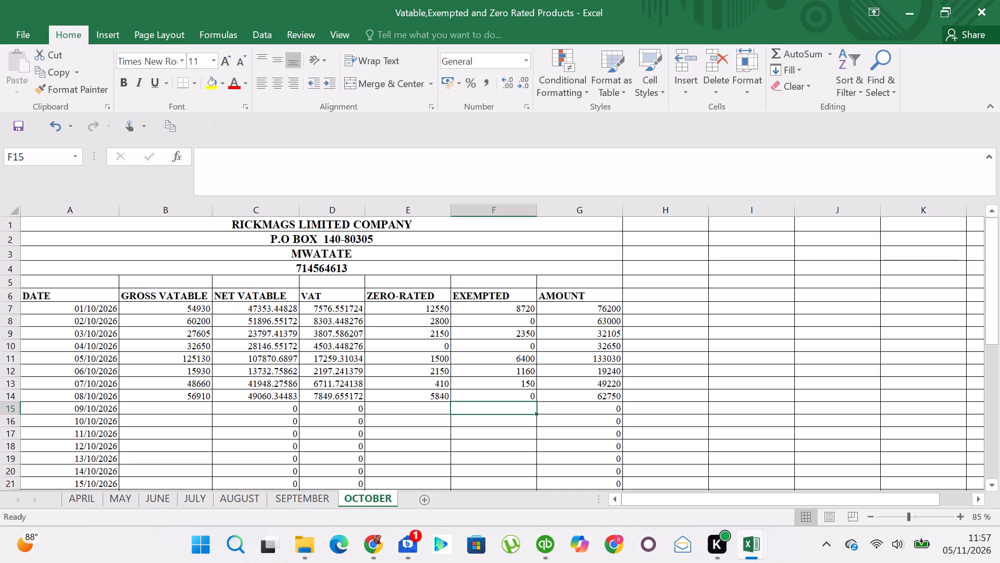
key(Up)
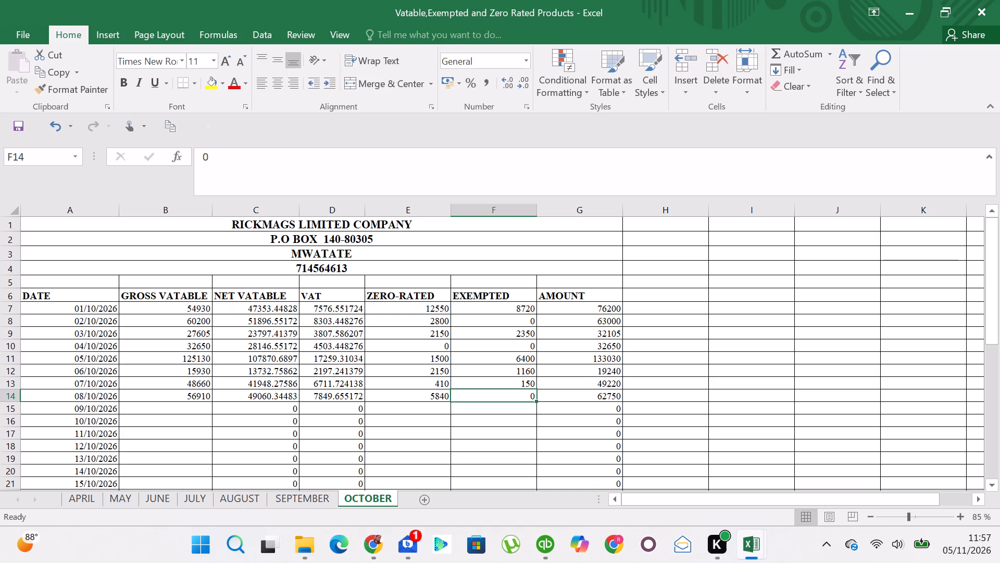
text(2300)
key(Down)
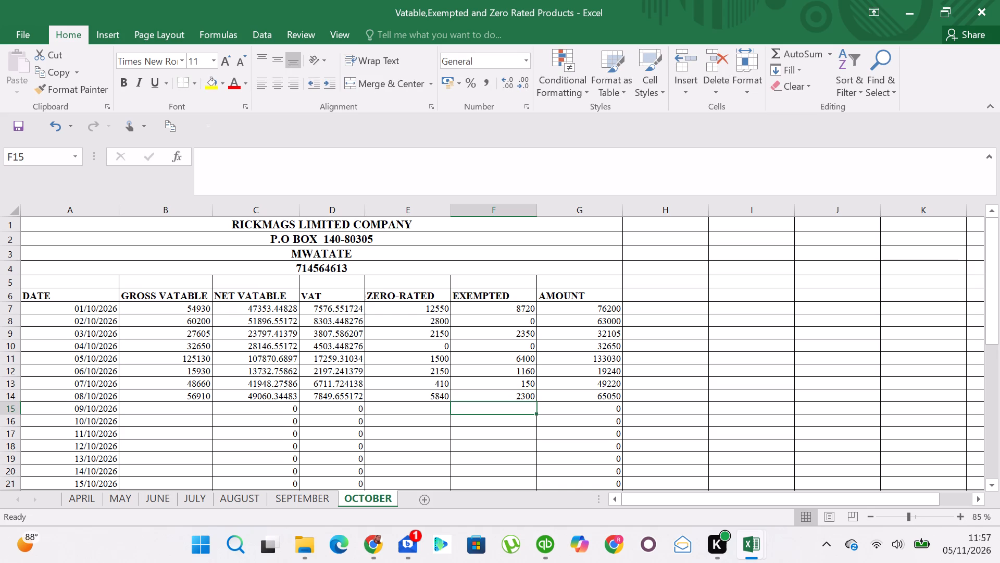
Enter exempted amounts of 2200 for 09/10/2026 and 3340 for 11/10/2026, leaving 10/10/2026 blank.
text(2200)
key(Down)
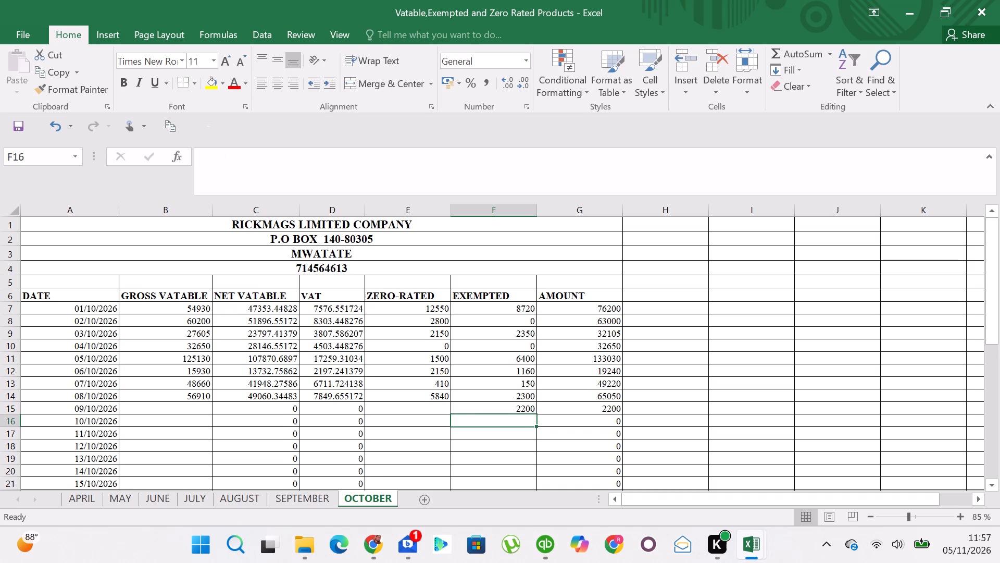
key(Down)
text(3340)
key(Down)
Enter a gross vatable amount of 47045 for 09/10/2026.
key(Left)
key(Left)
key(Left)
key(Left)
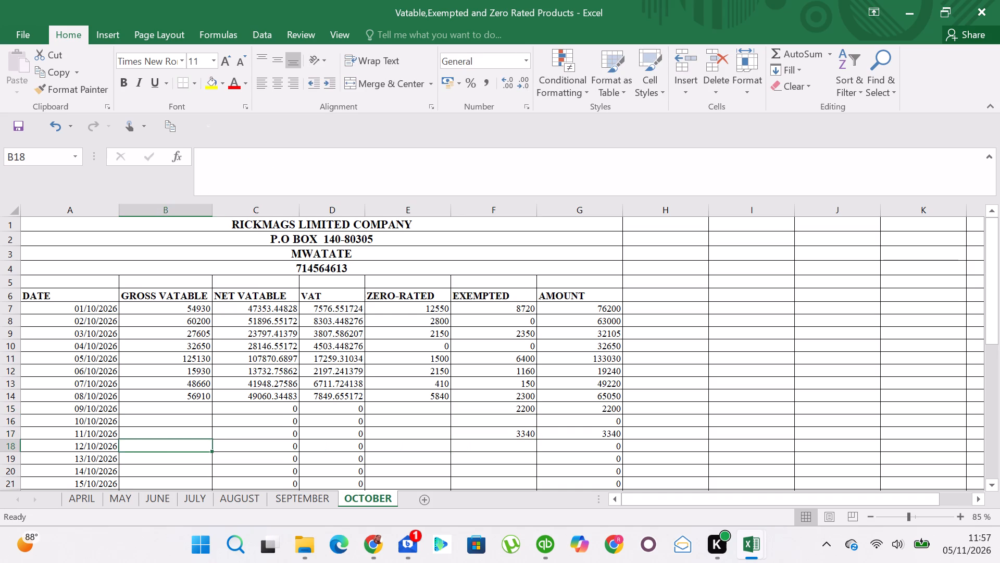
key(Up)
key(Up)
key(Up)
key(Up)
key(Down)
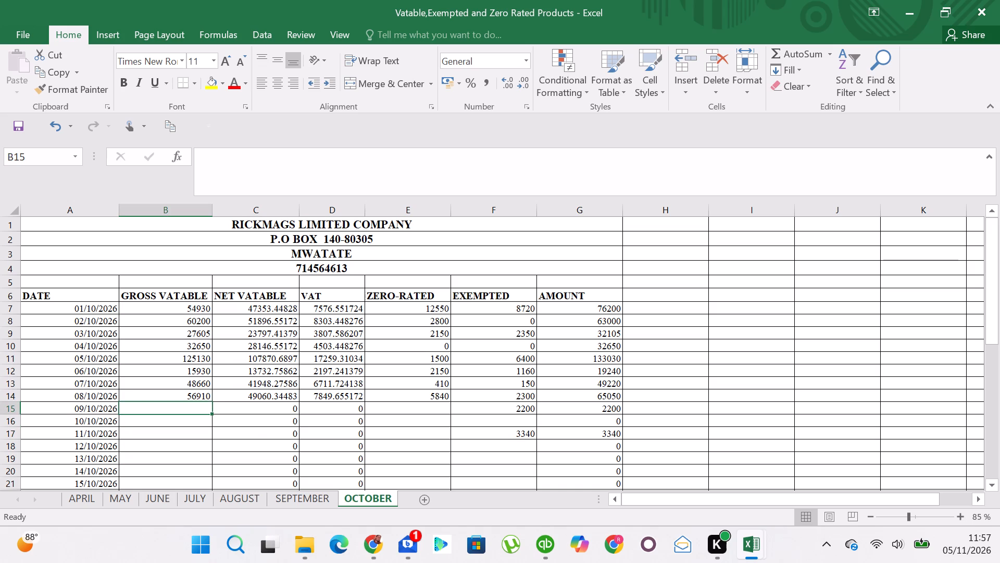
text(54)
key(BackSpace)
key(BackSpace)
key(BackSpace)
text(47045)
key(Down)
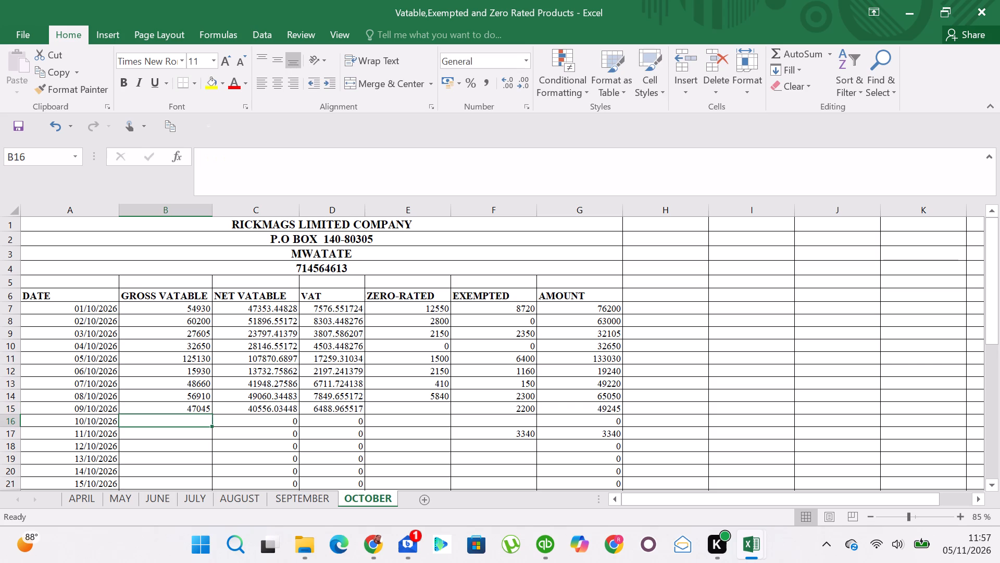
Enter gross vatable amounts of 20375 for 10/10/2026 and 29405 for 11/10/2026.
text(20)
text(37)
key(5)
key(Down)
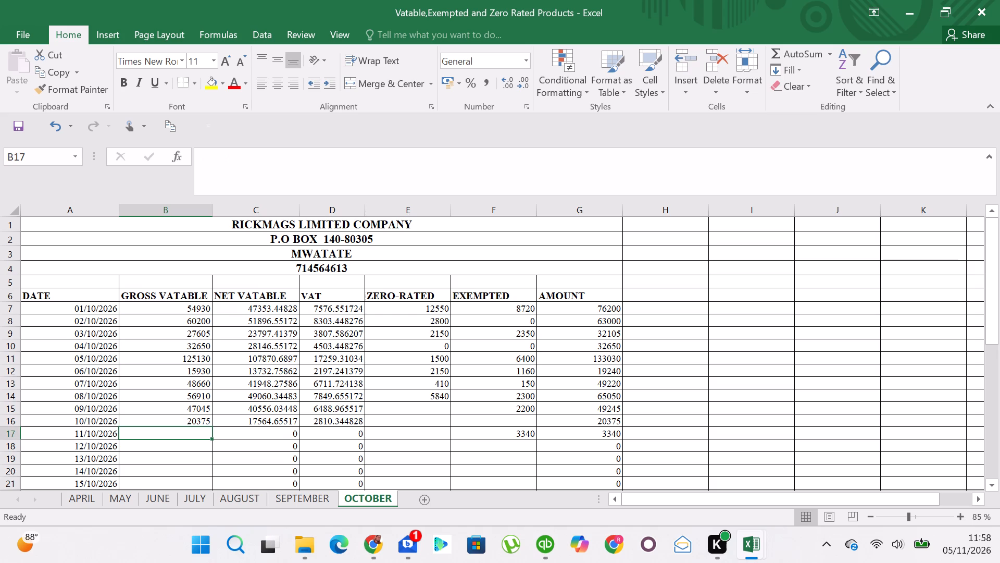
text(29405)
key(Down)
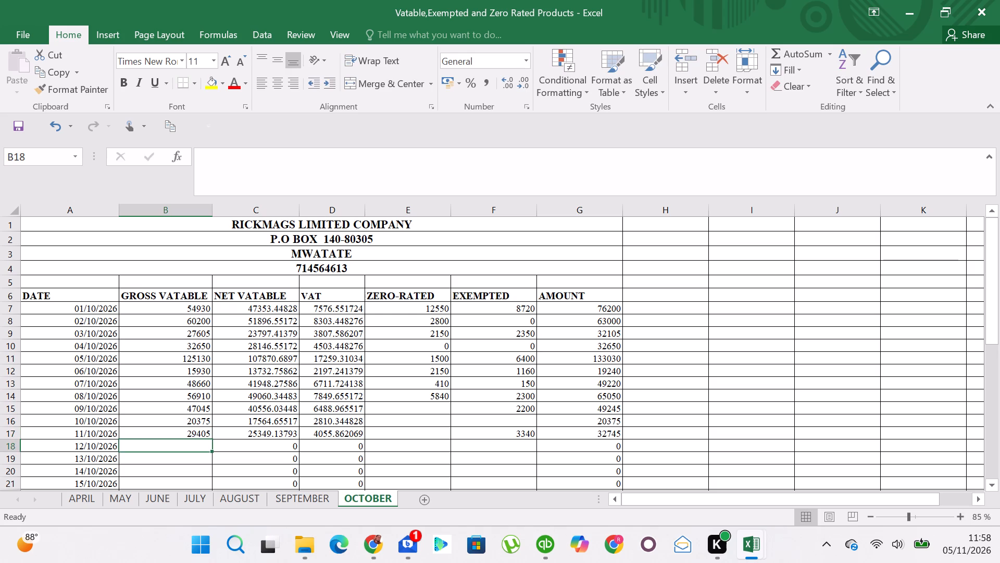
Enter zero-rated amounts of 0 for 09/10/2026, 0 for 10/10/2026 and 3830 for 11/10/2026.
key(Right)
key(Right)
key(Right)
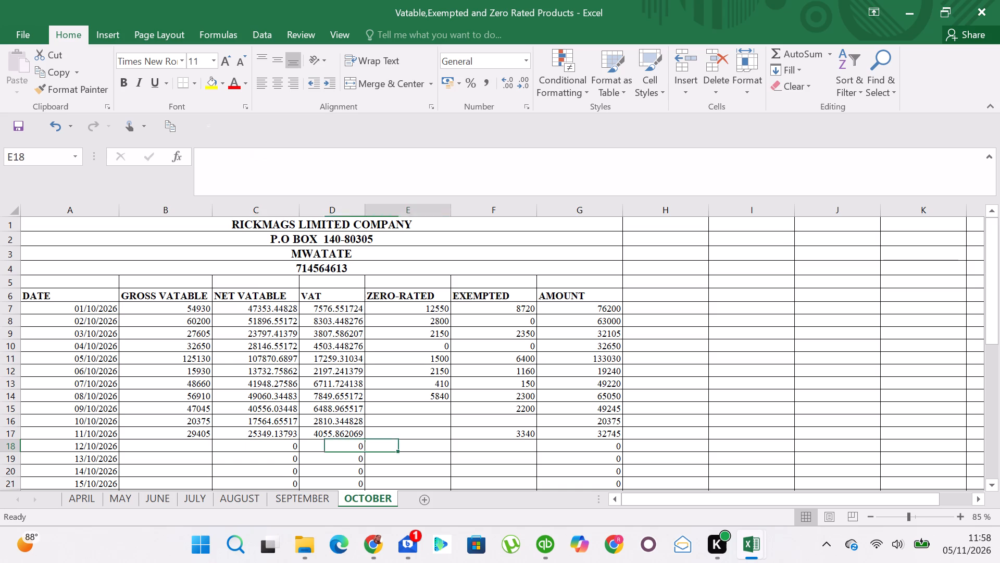
key(Up)
key(Up)
key(Up)
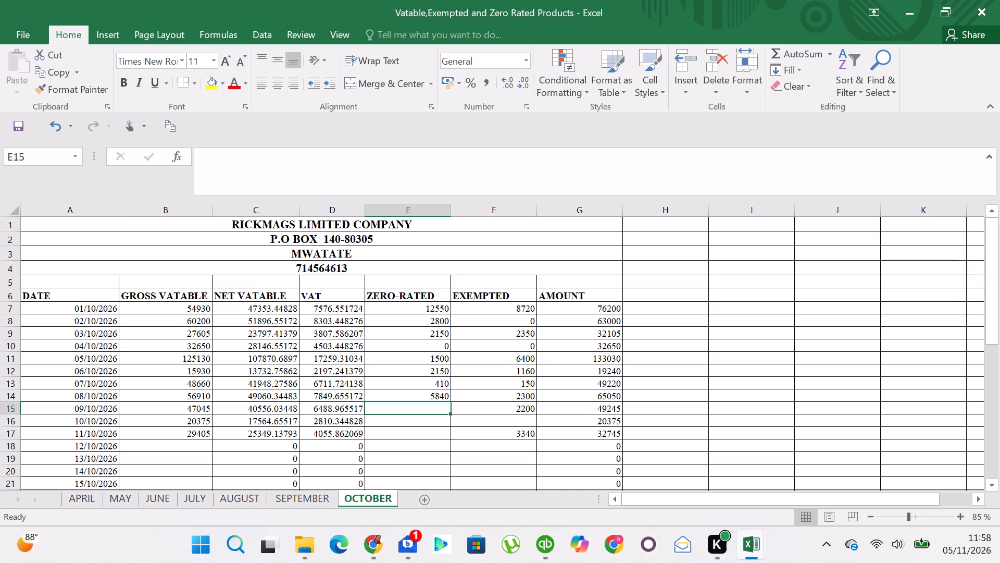
text(00)
key(Down)
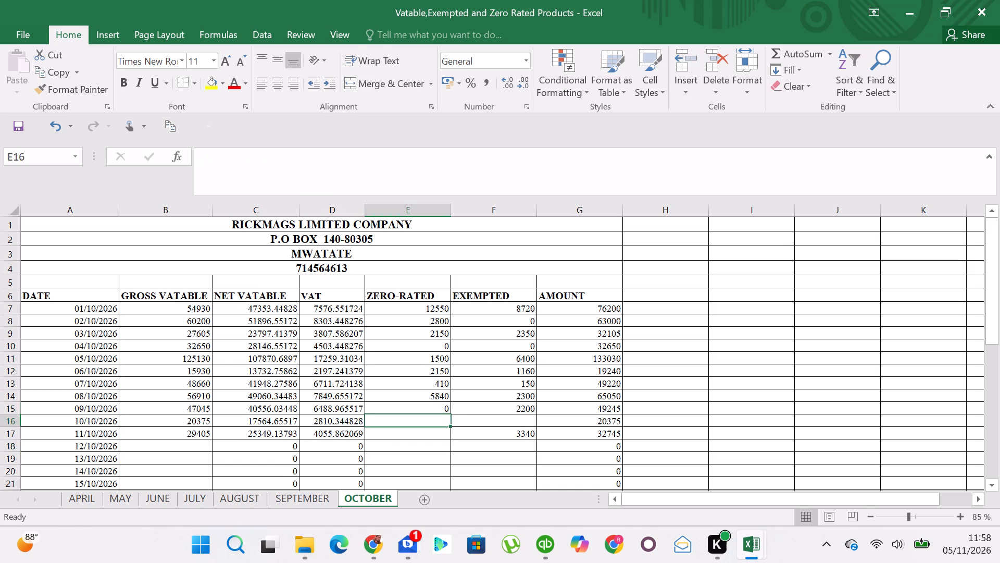
key(0)
key(Down)
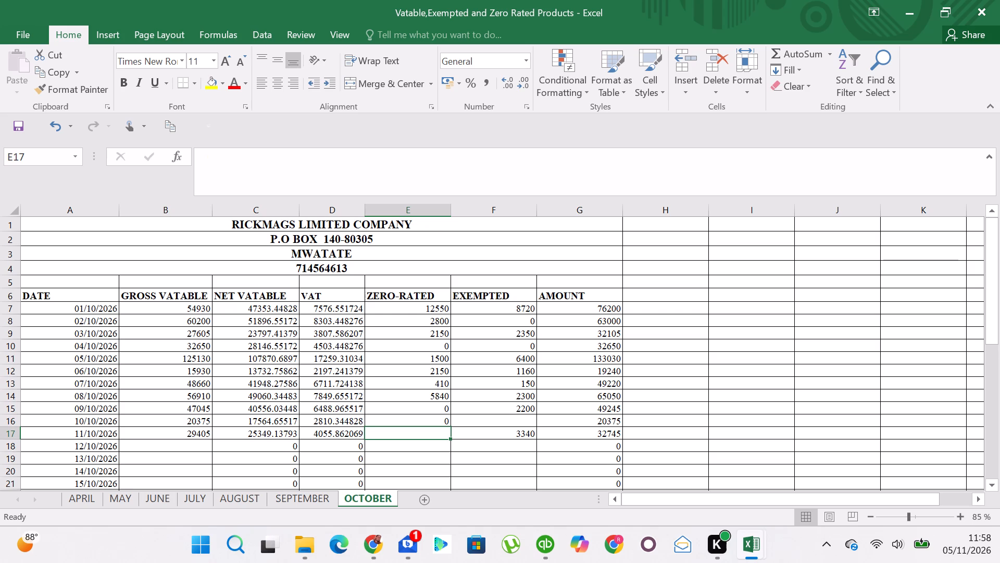
text(3830)
key(Down)
Enter a gross vatable amount of 57895 for 12/10/2026.
key(Left)
key(Left)
key(Left)
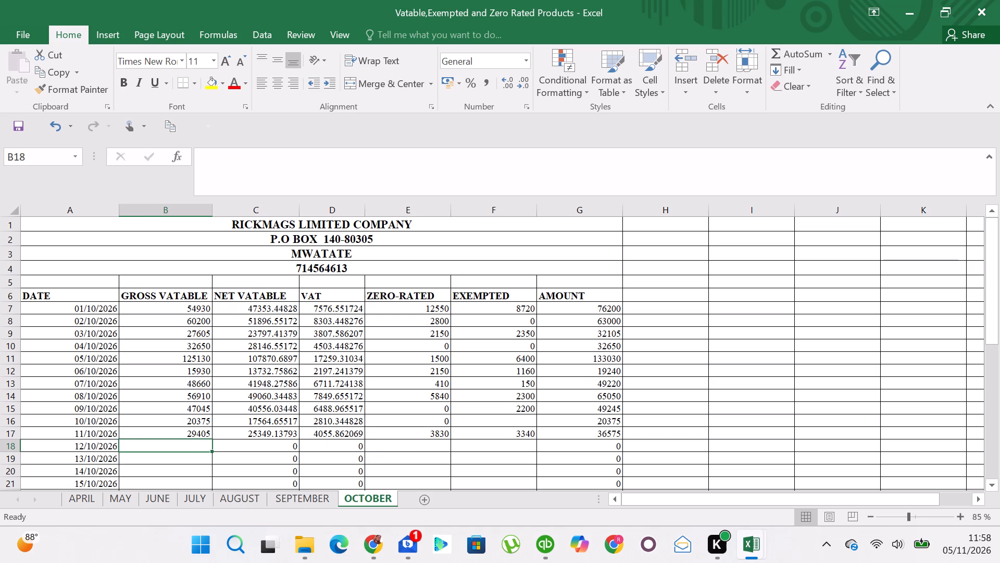
key(5)
text(76)
key(BackSpace)
key(8)
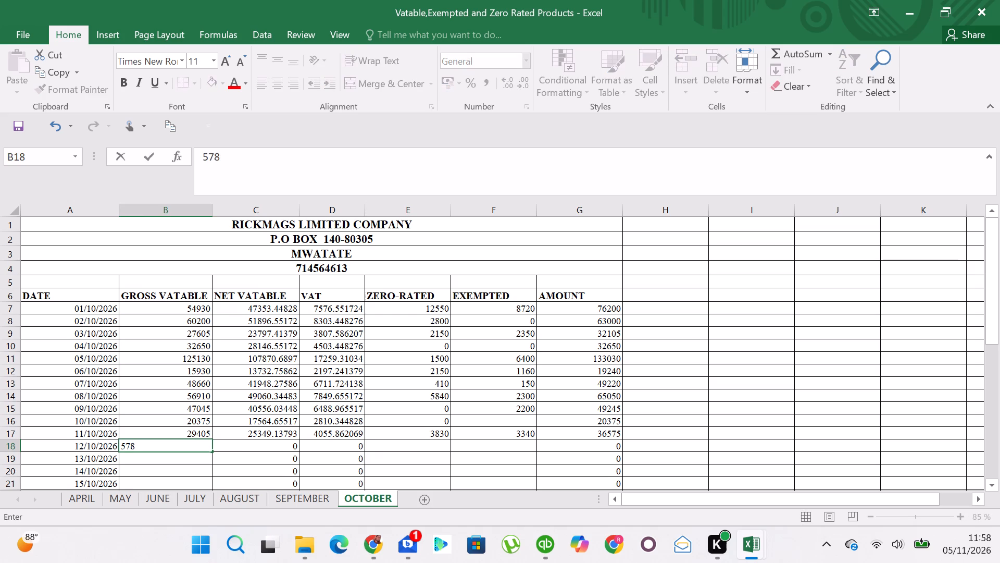
text(95)
key(Down)
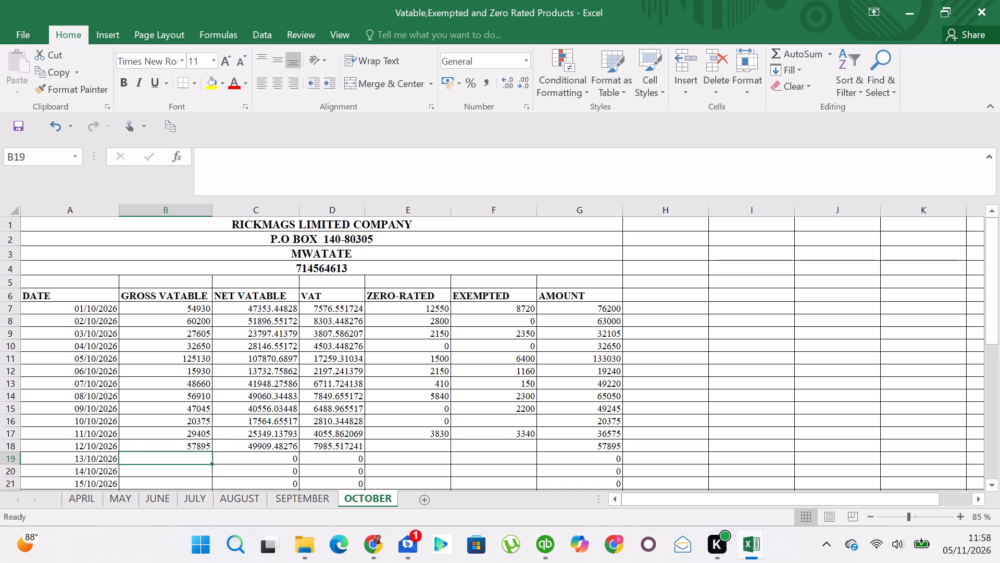
Complete the 12/10/2026 row with 0 for both the zero-rated and exempted amounts.
key(Up)
key(Right)
key(Right)
key(Right)
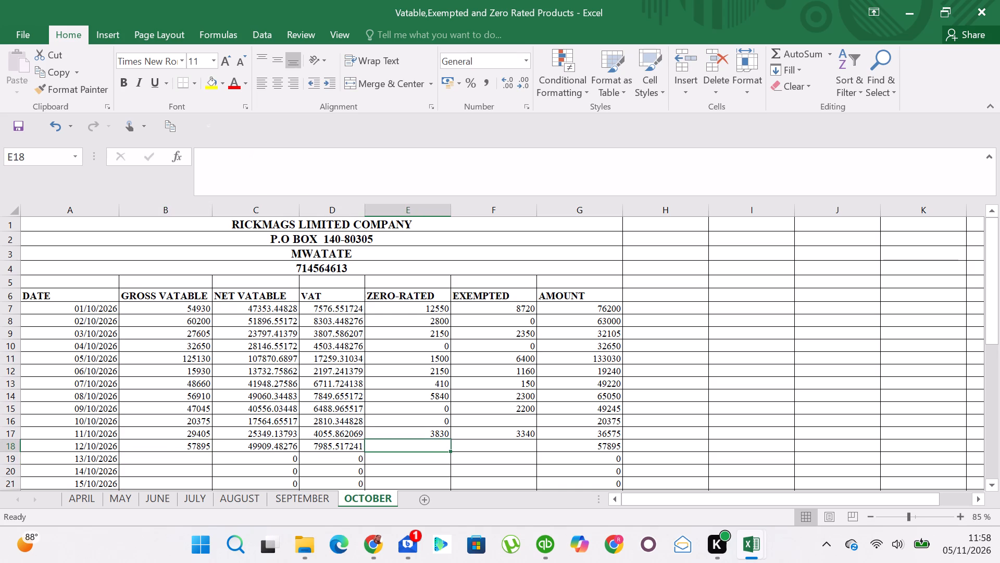
key(0)
key(Right)
key(0)
key(Down)
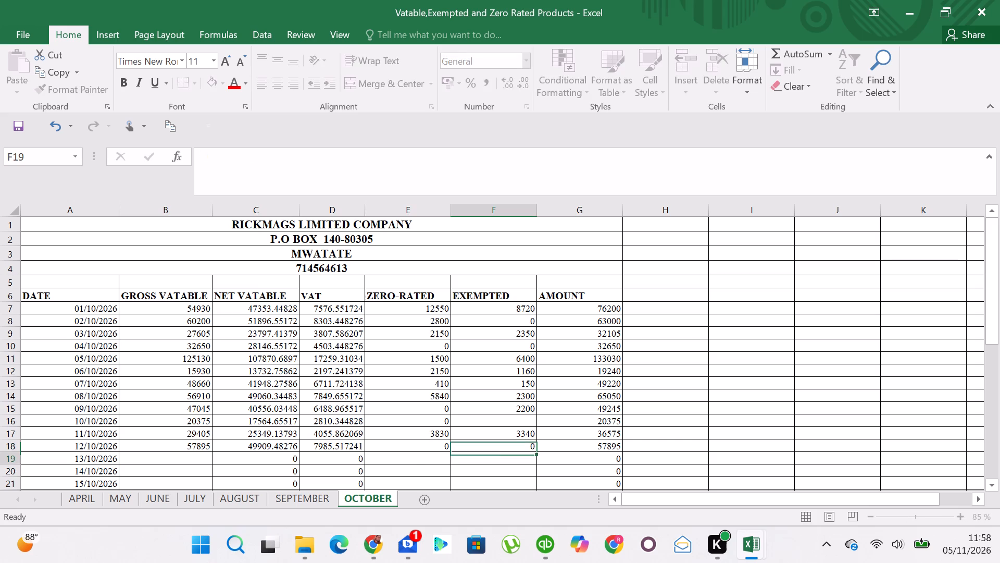
Fill the 13/10/2026 row with gross vatable 41445, zero-rated 2600 and exempted 0.
key(Left)
key(Left)
key(Left)
key(Left)
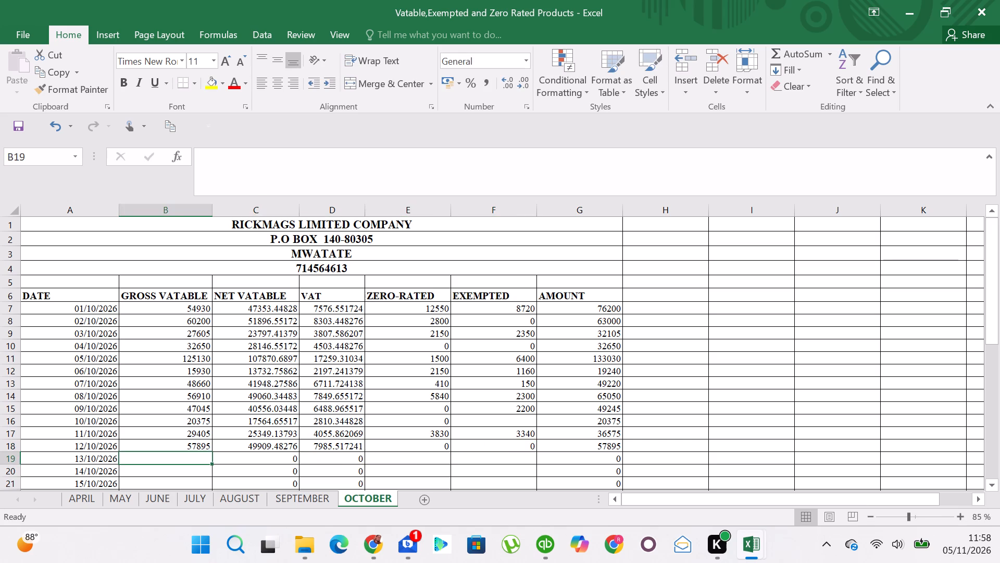
text(41445)
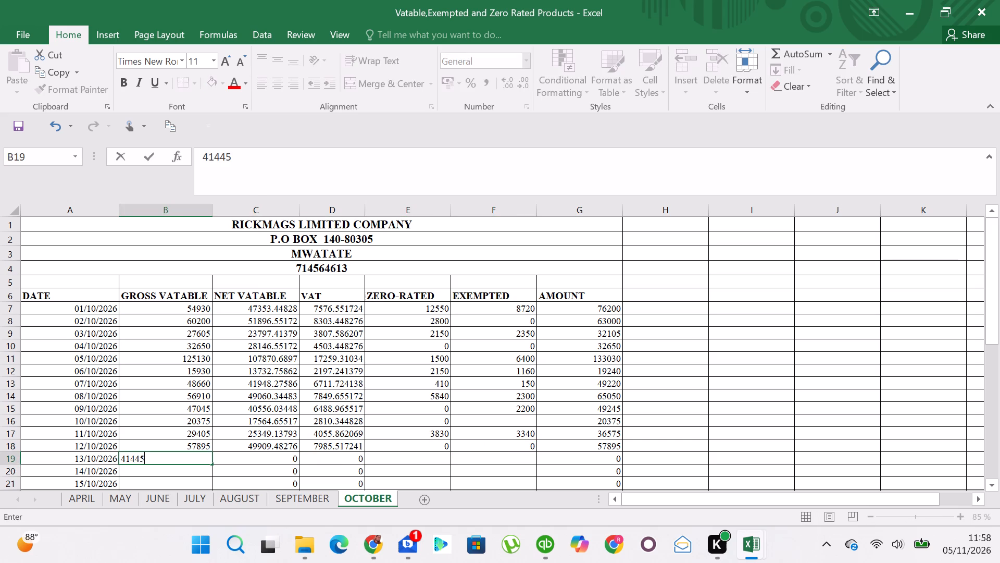
key(Right)
key(Right)
key(Right)
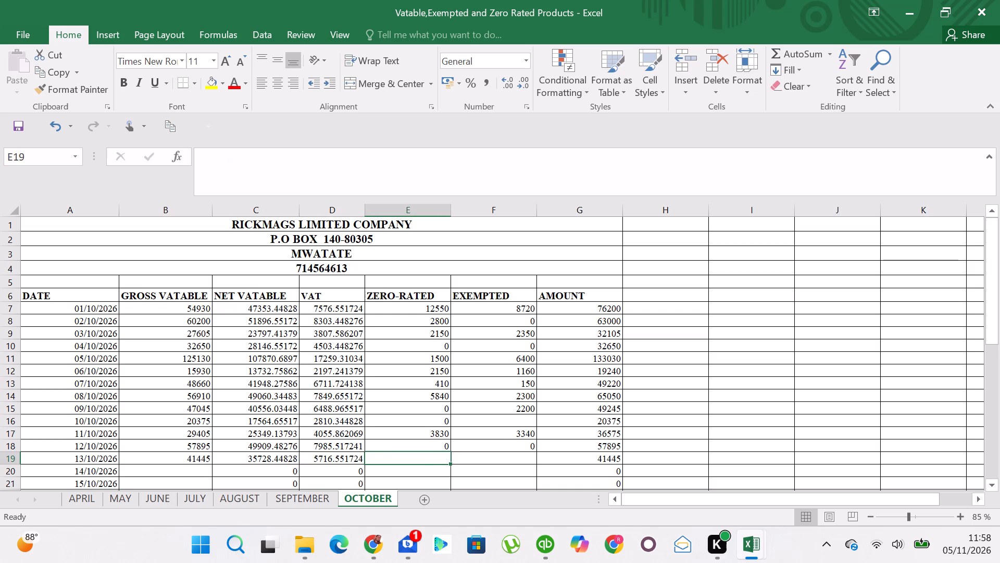
text(2600)
key(Right)
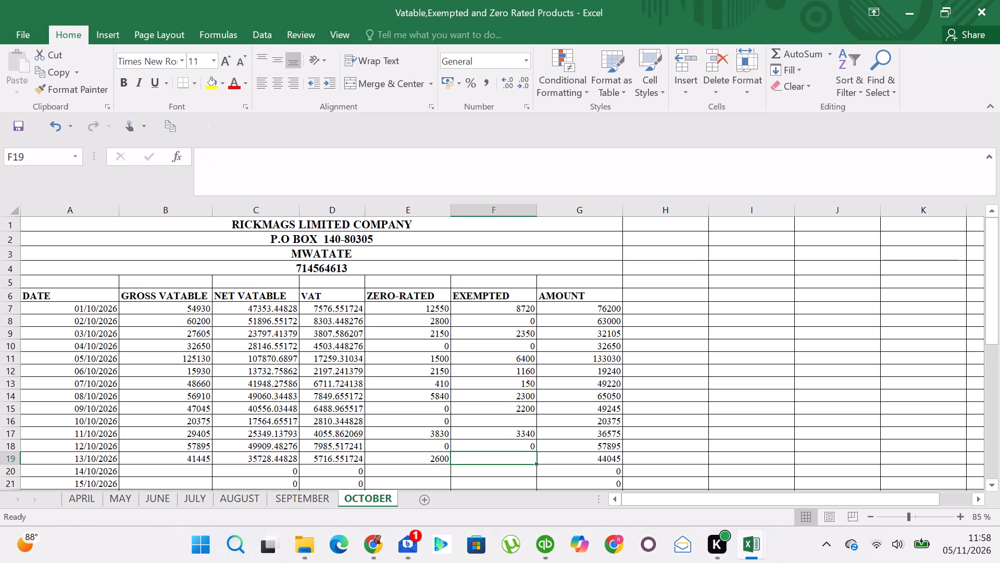
key(0)
key(Down)
Go to the gross vatable cell of the 14/10/2026 row.
key(Left)
key(Left)
key(Left)
key(Left)
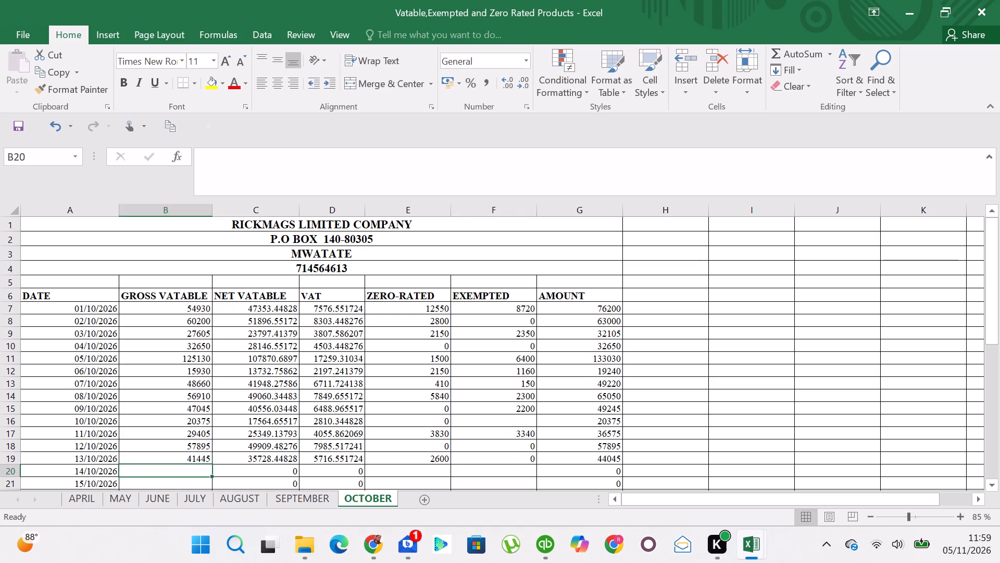
key(Left)
key(Right)
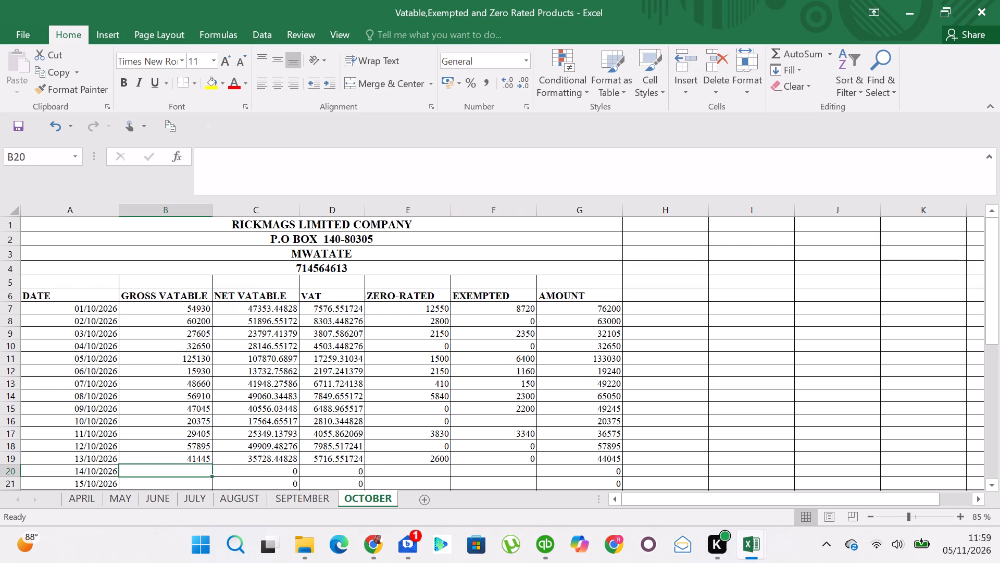
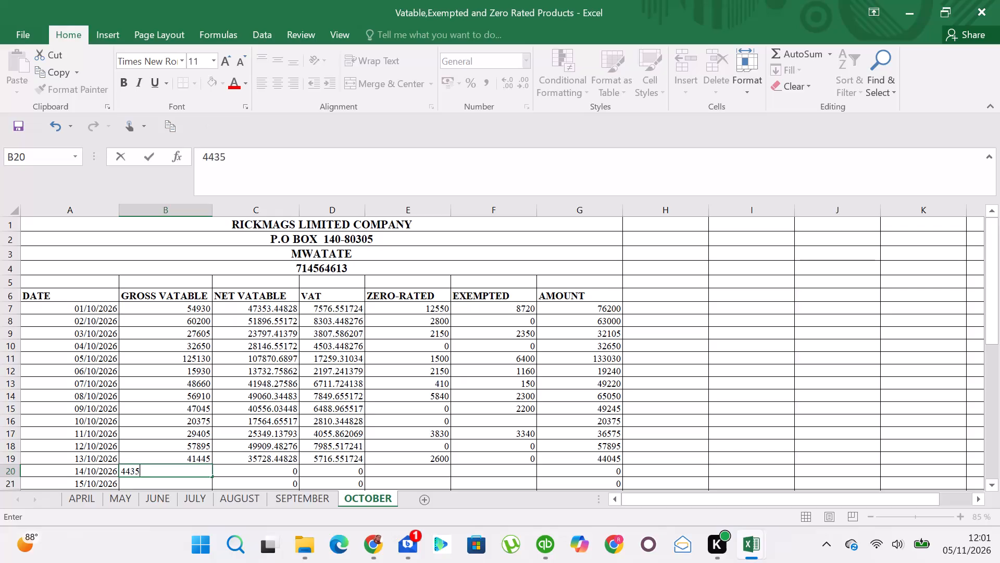
Complete the gross vatable entry of 44350 for 14/10/2026.
key(Right)
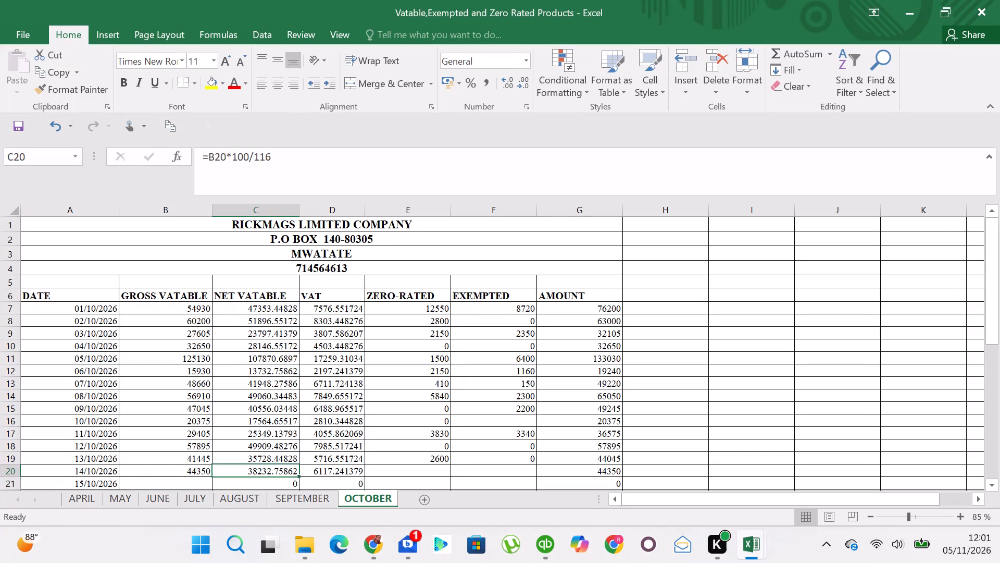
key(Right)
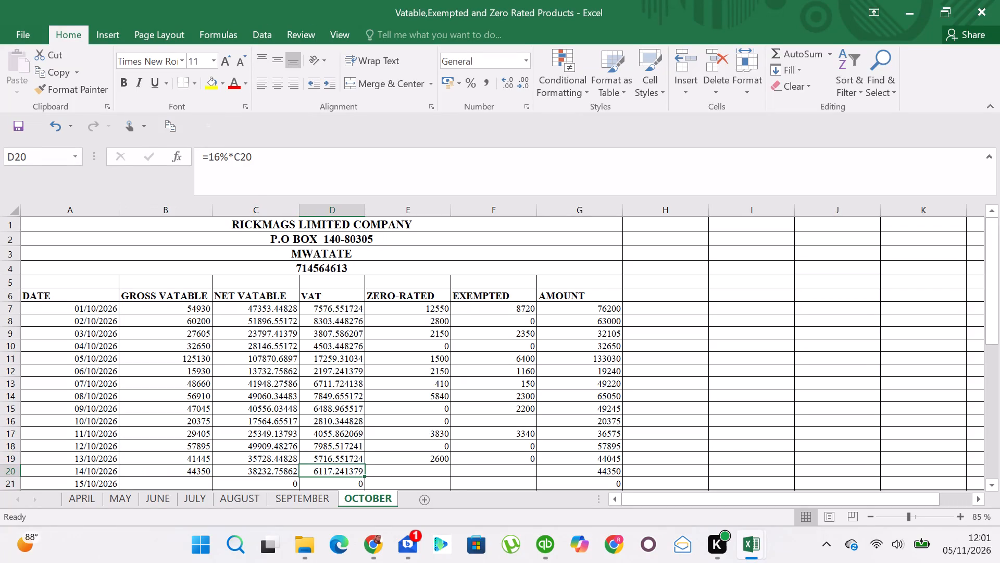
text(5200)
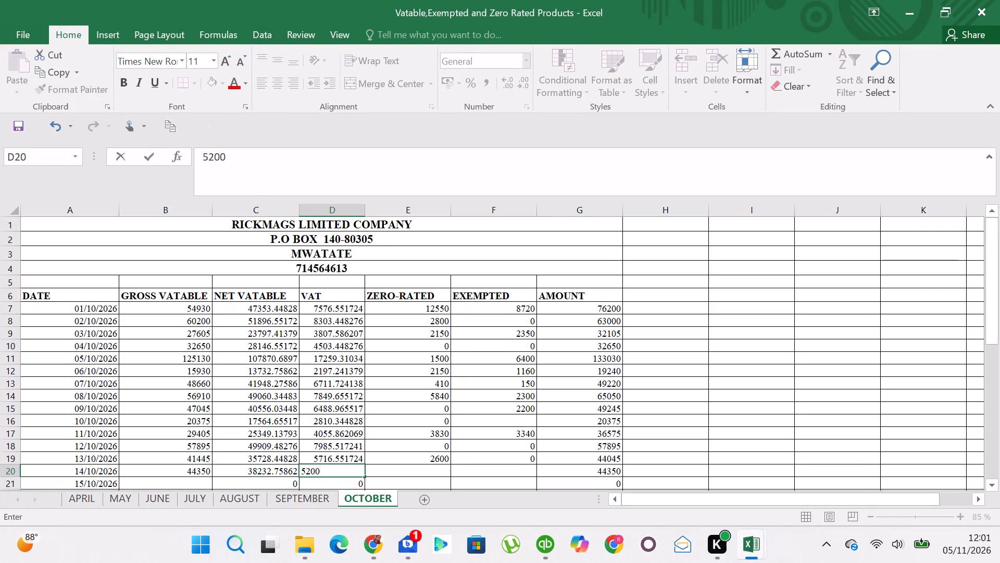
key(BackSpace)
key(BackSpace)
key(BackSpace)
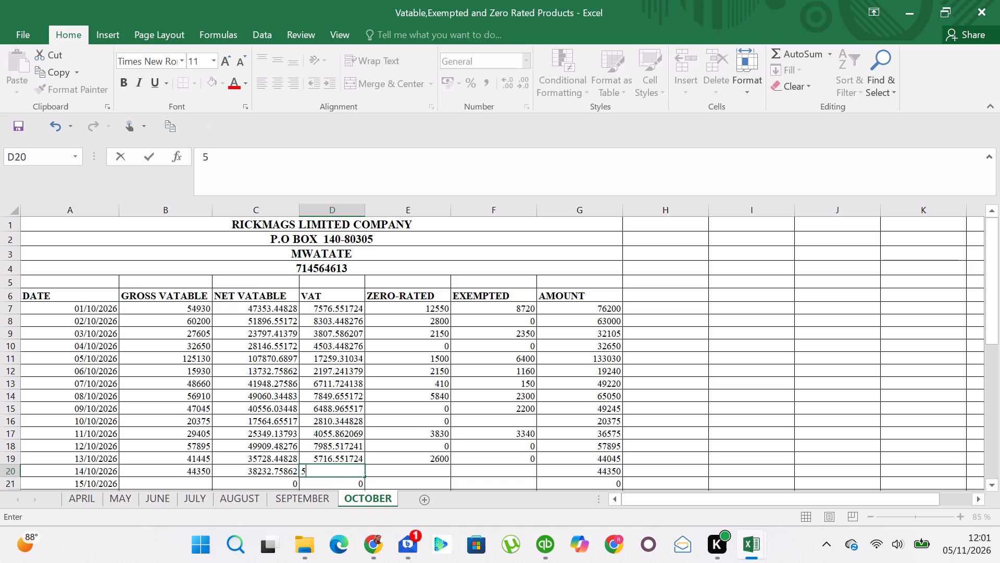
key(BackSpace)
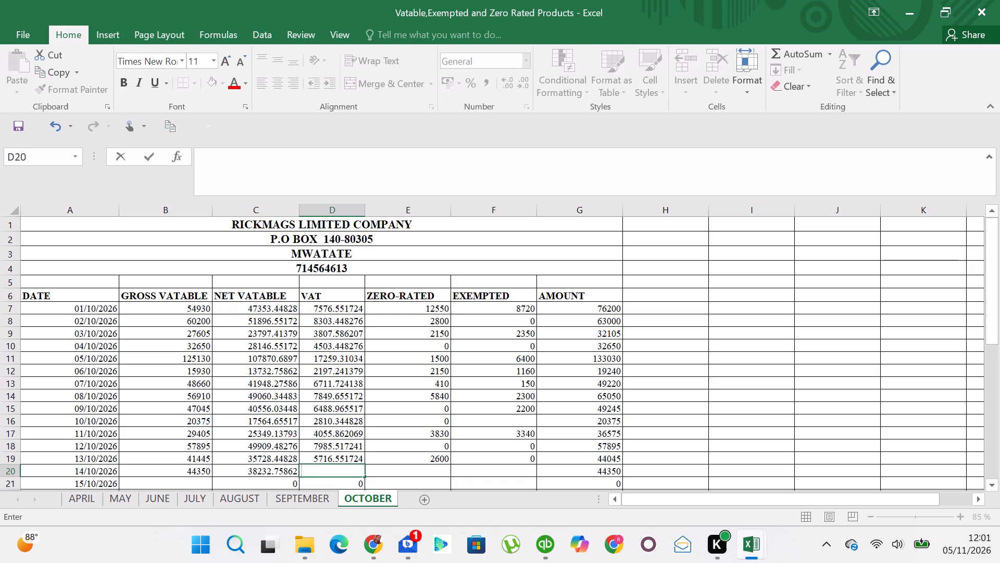
Enter a zero-rated amount of 5200 for 14/10/2026.
click(430, 471)
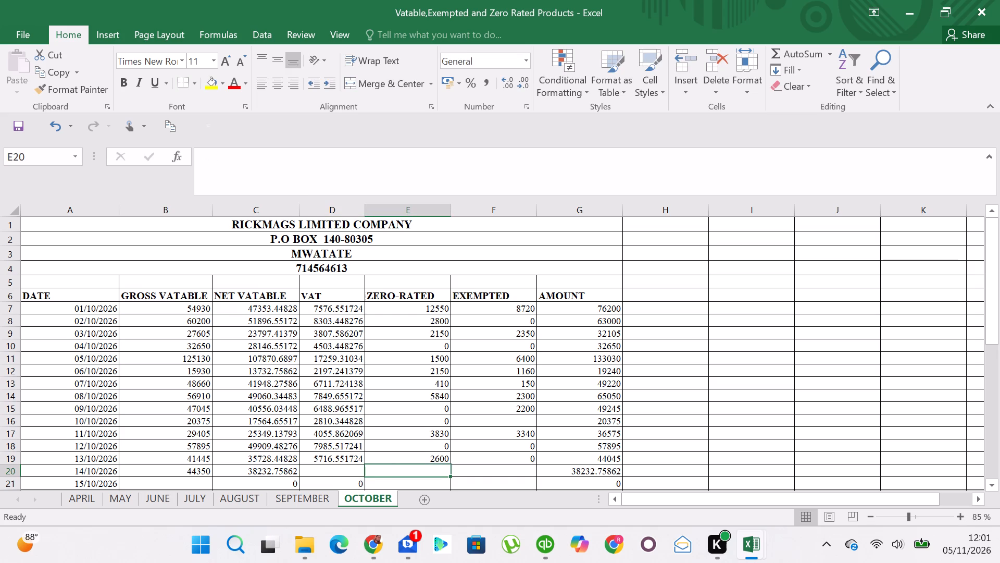
text(5200)
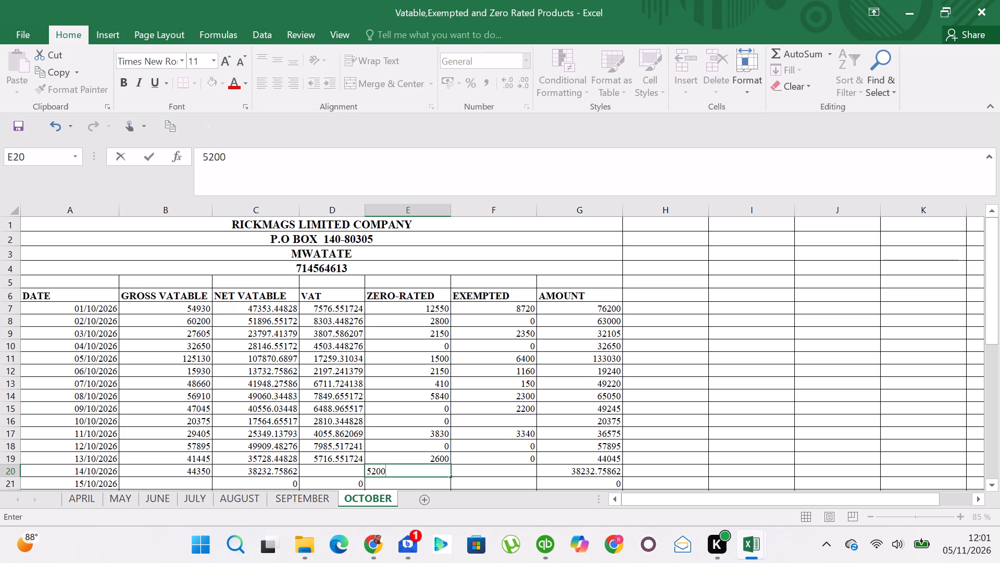
click(498, 483)
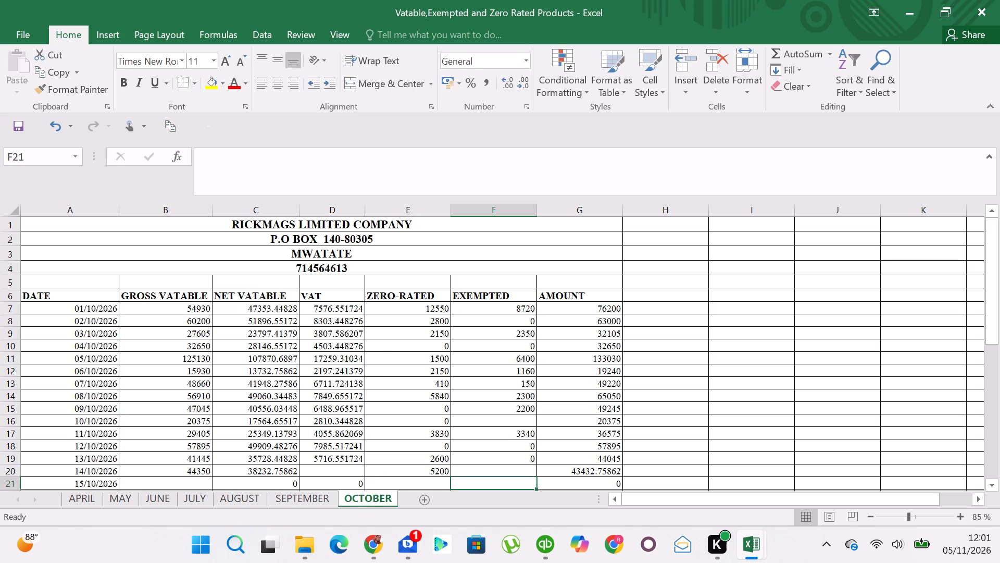
Fill the VAT formula down from the 13/10/2026 row through the 15/10/2026 row.
click(359, 459)
drag(362, 463, 360, 487)
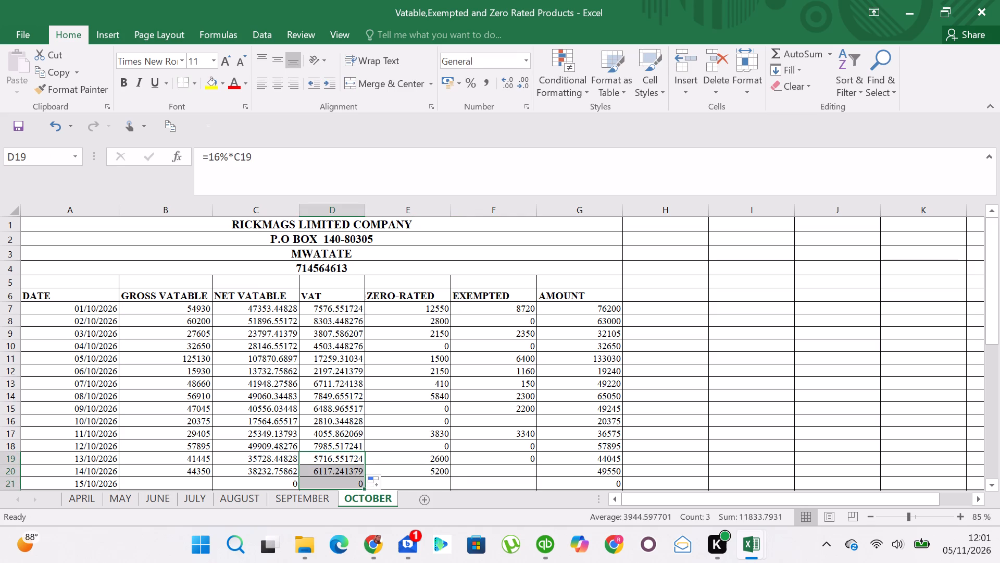
Enter 0 as the exempted amount for 14/10/2026.
click(408, 471)
click(486, 472)
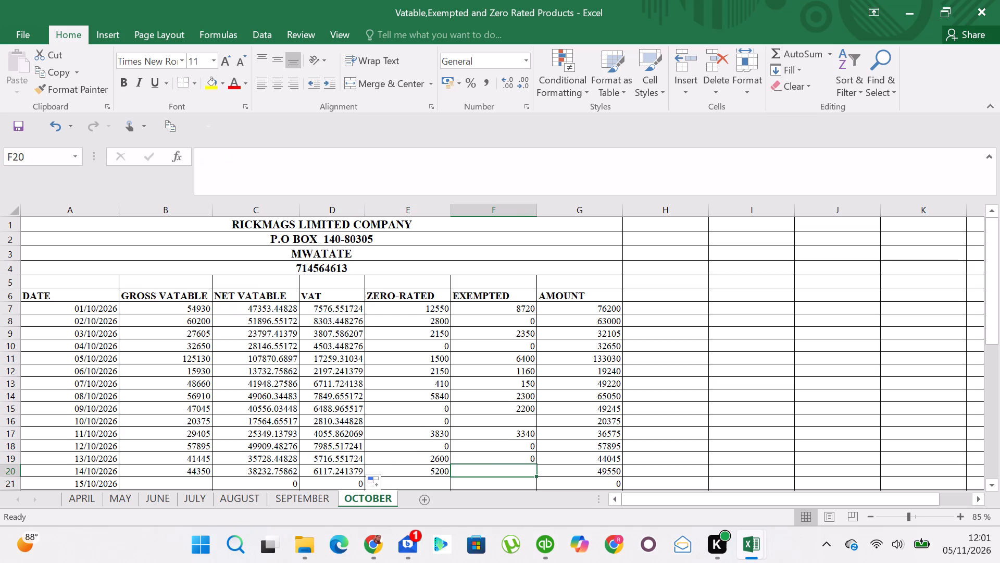
key(0)
key(Down)
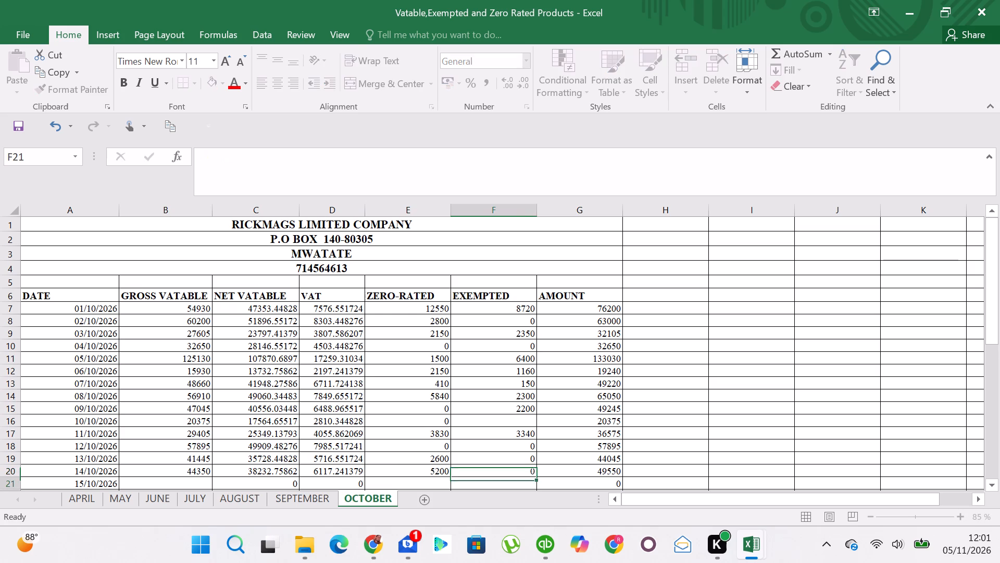
Enter gross vatable amounts of 39560, 73465, 69305 and 61980 for 15/10/2026 through 18/10/2026.
key(Left)
key(Left)
key(Left)
key(Left)
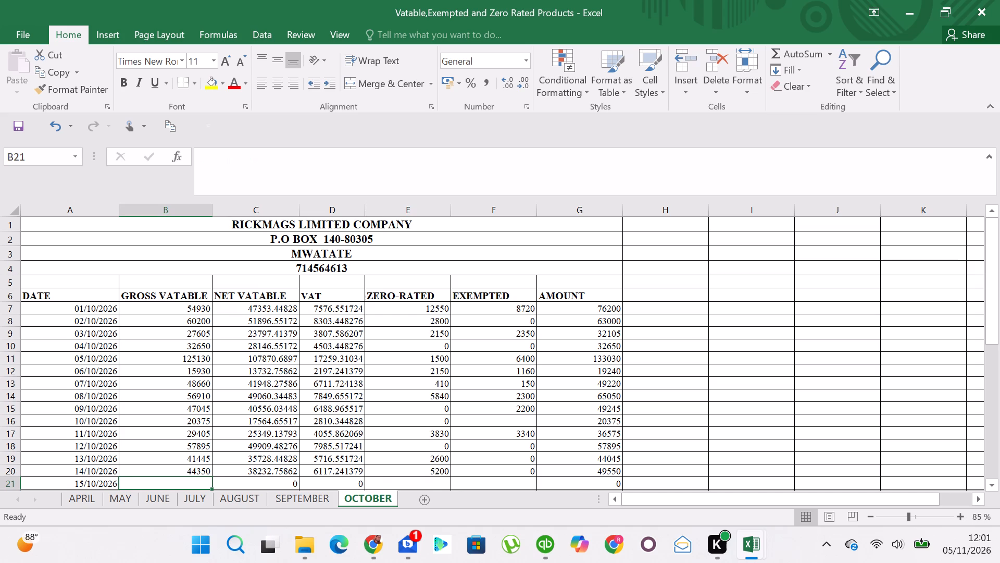
text(39560)
key(Down)
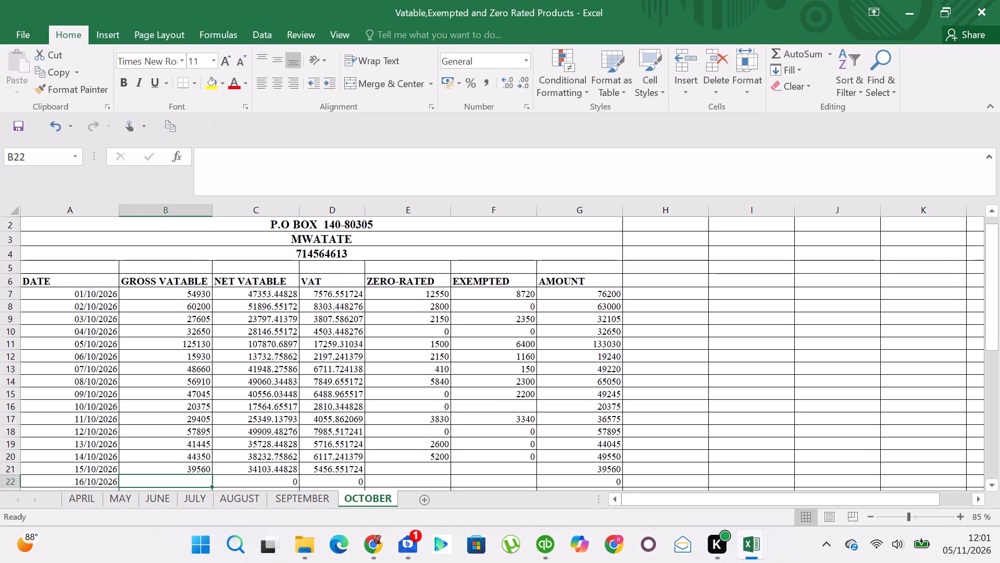
text(73465)
key(Down)
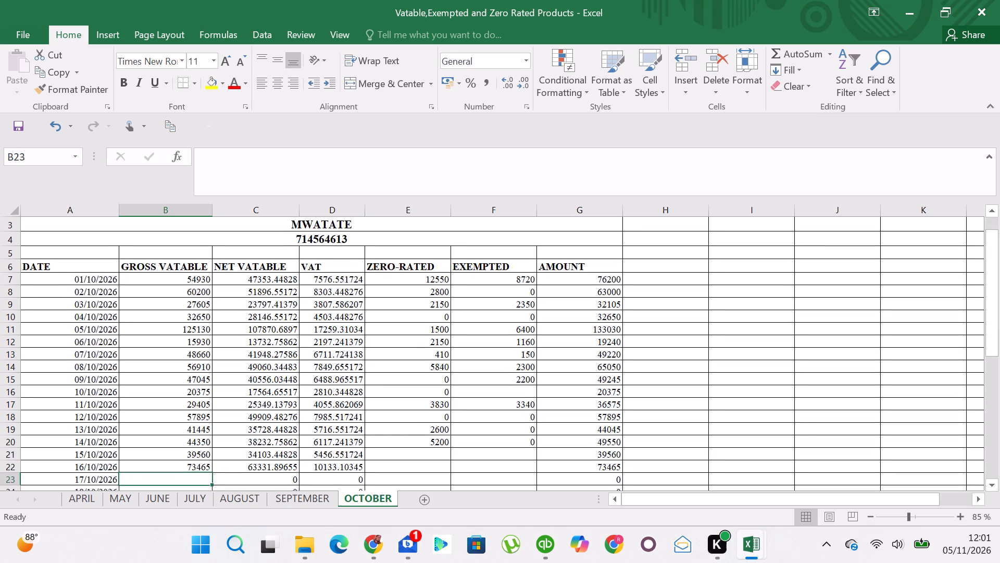
key(6)
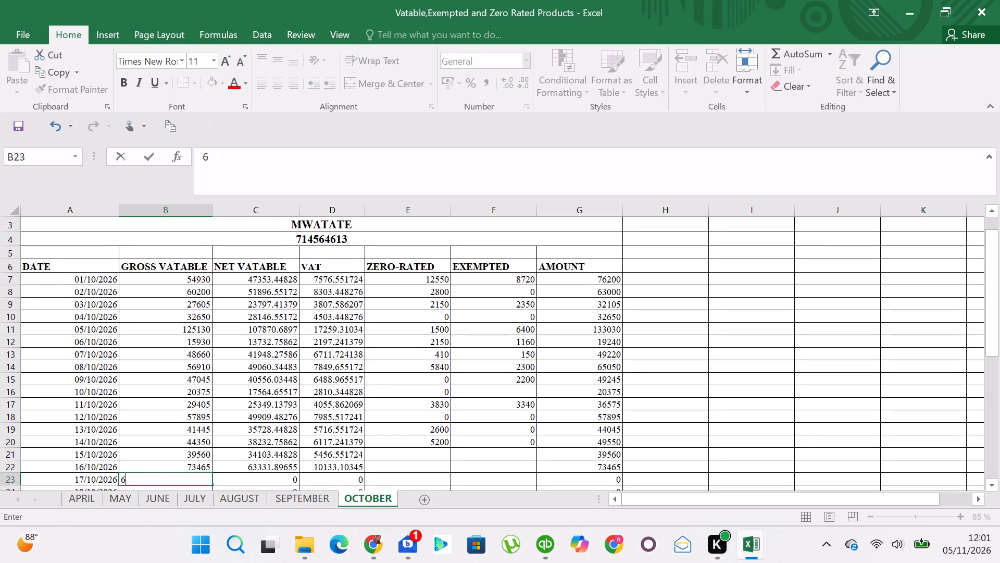
text(9305)
key(Down)
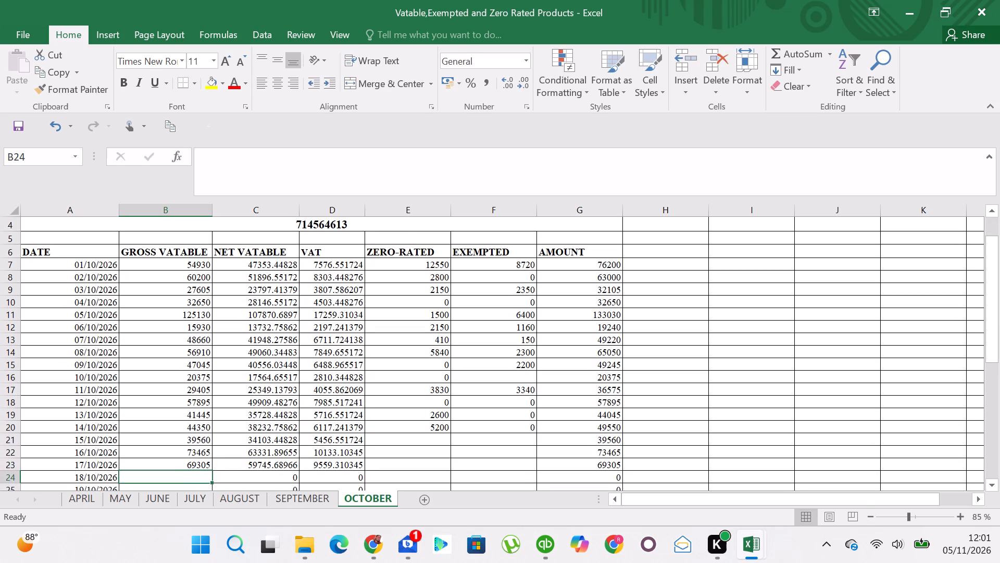
text(61980)
key(Down)
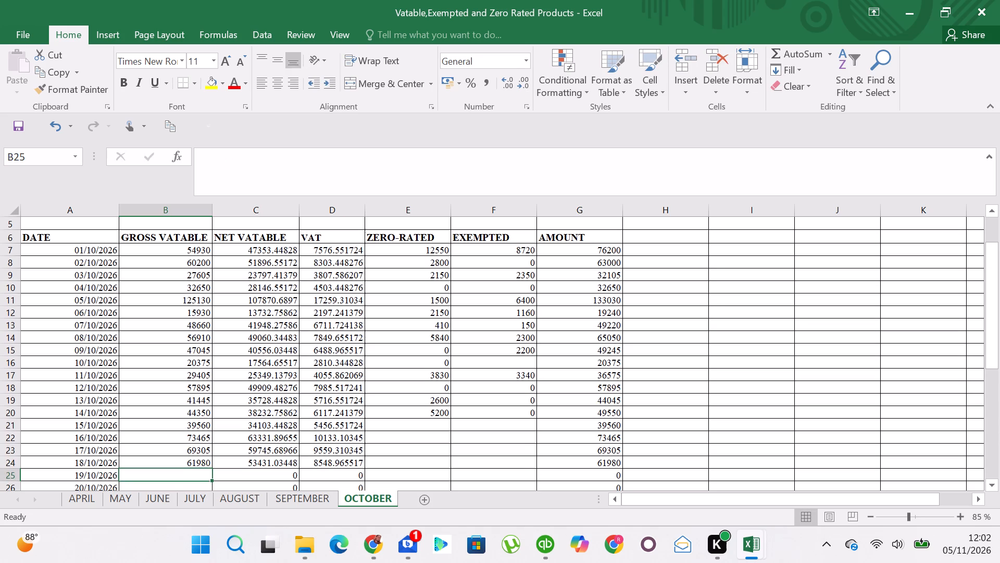
Enter gross vatable amounts of 29675 for 19/10/2026 and 39635 for 20/10/2026.
text(29675)
key(Down)
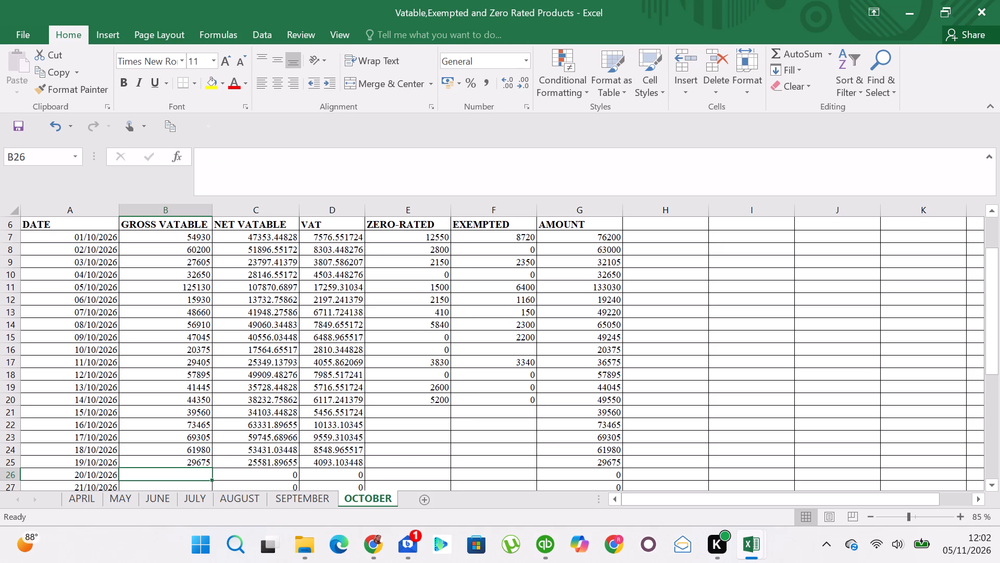
text(39)
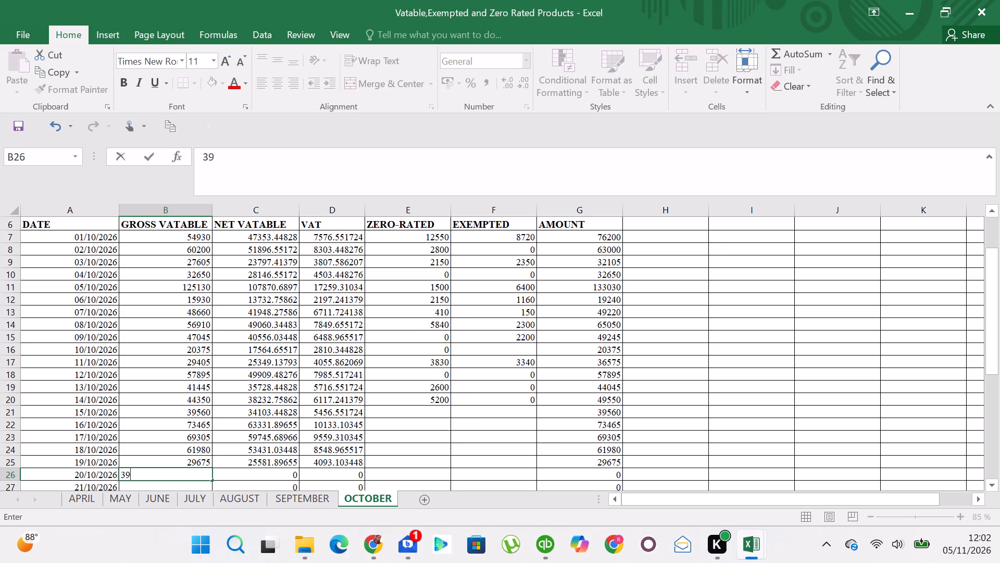
text(634)
key(BackSpace)
key(5)
key(Down)
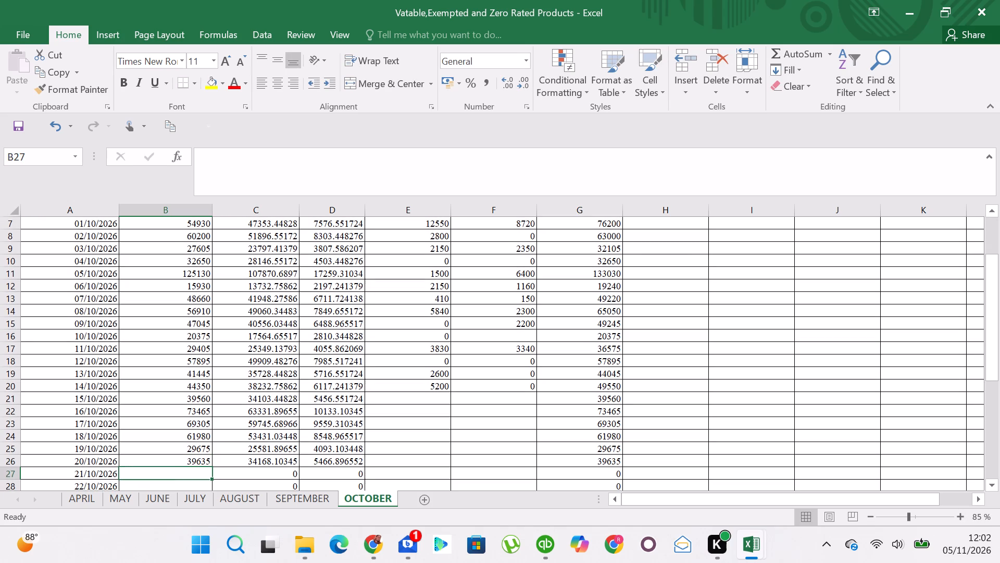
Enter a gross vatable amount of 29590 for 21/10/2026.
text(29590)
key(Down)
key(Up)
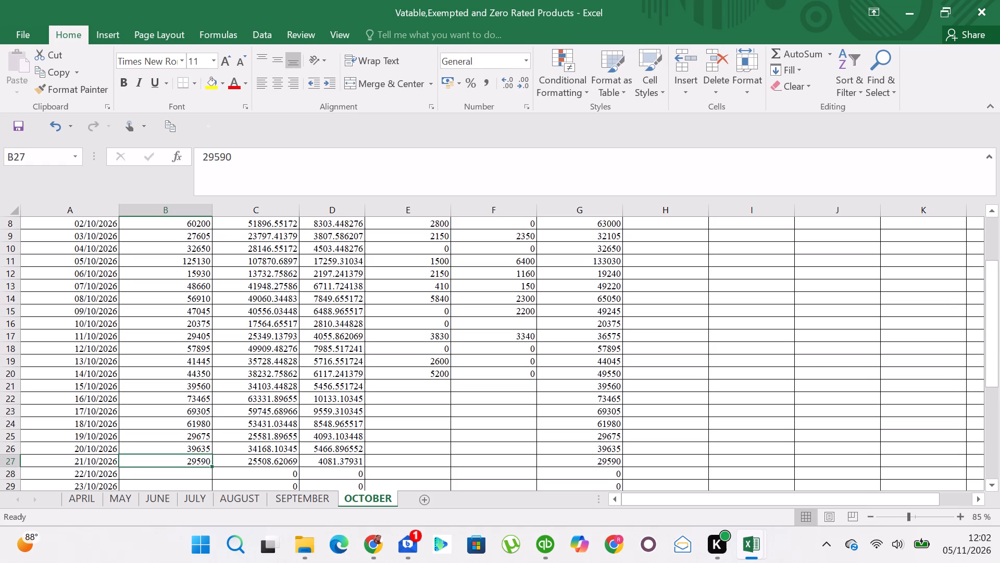
Set the gross vatable amounts to 25815 for 21/10/2026 and 41005 for 22/10/2026.
text(25815)
key(Down)
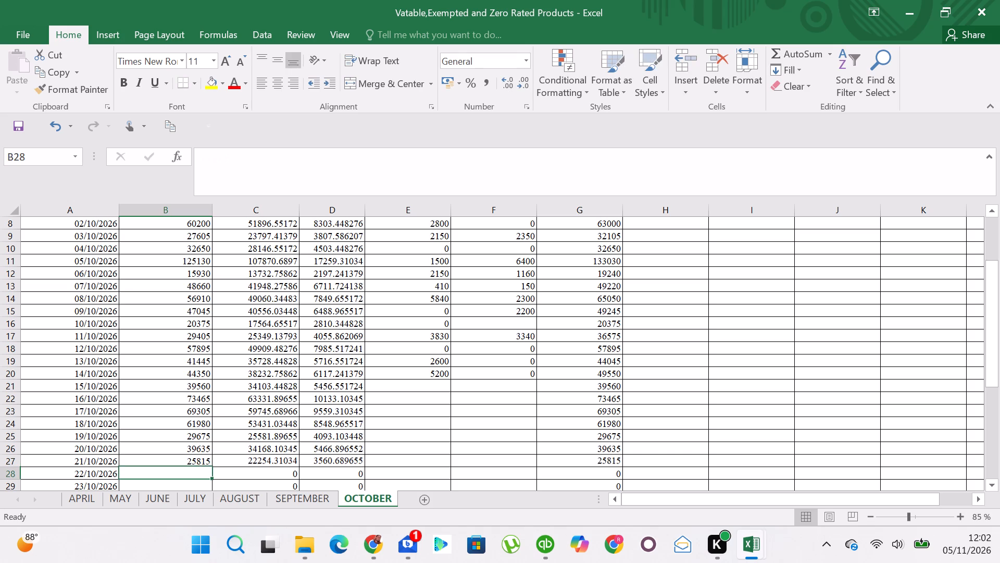
text(41005)
key(Down)
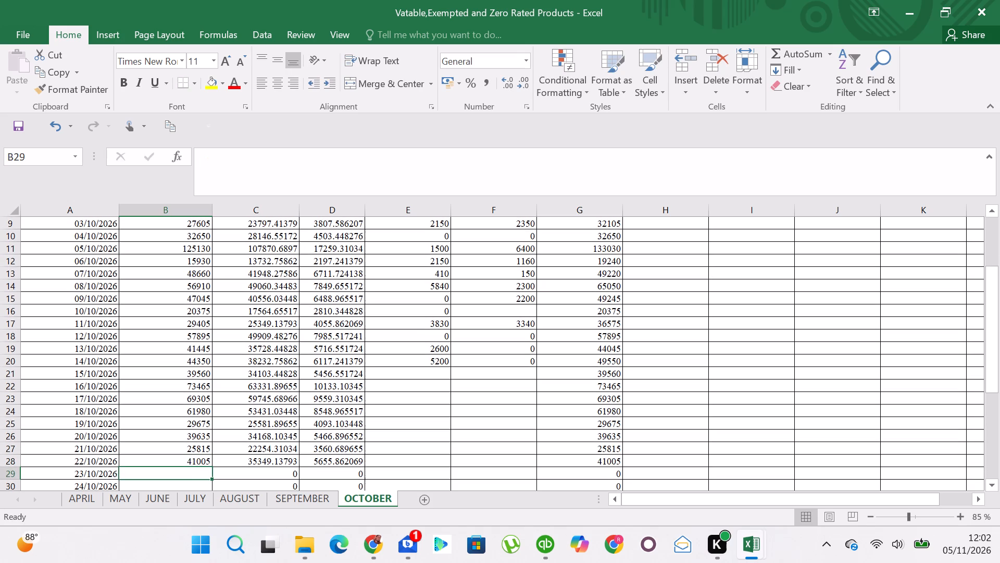
Enter a gross vatable amount of 40910 for 23/10/2026.
text(40910)
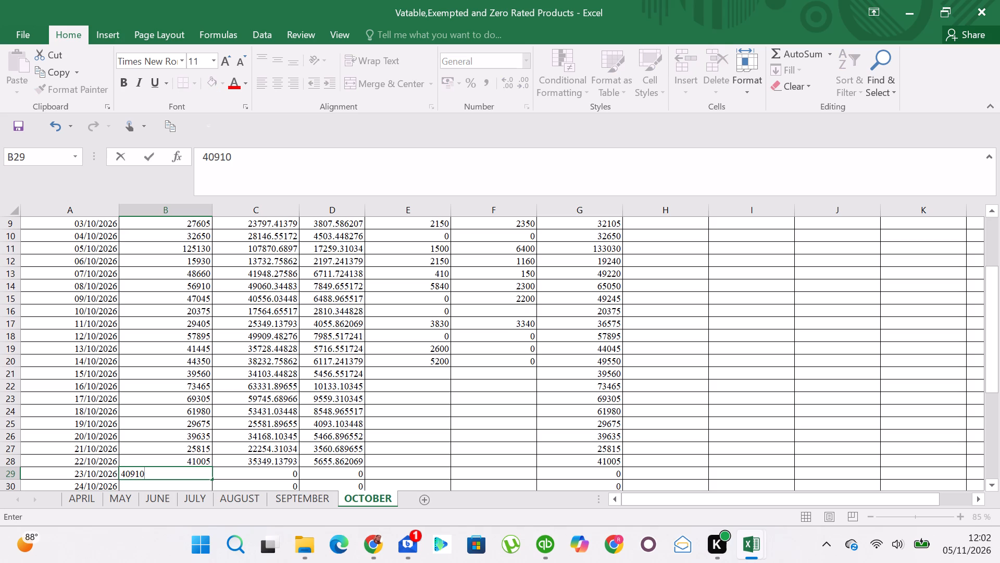
key(Left)
key(Left)
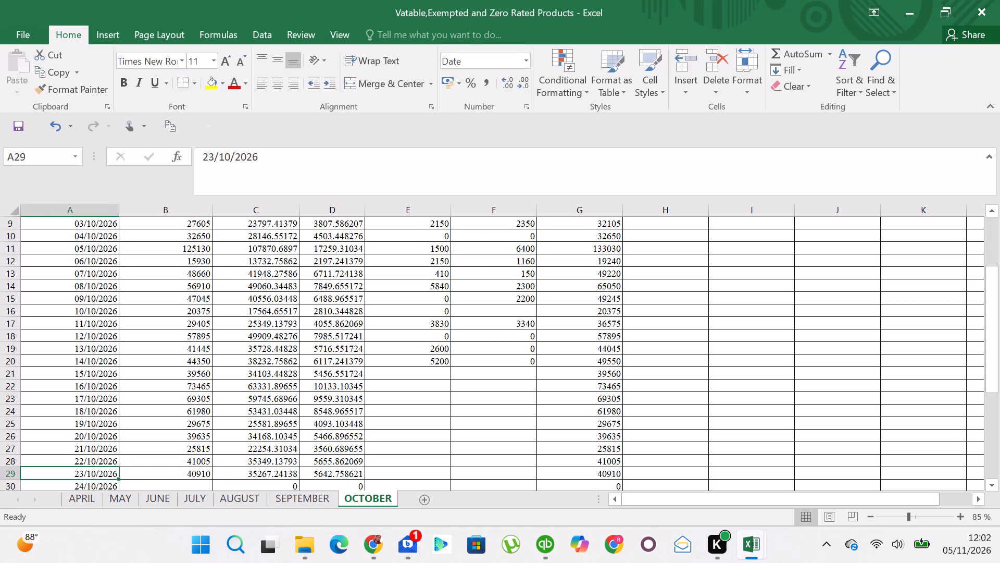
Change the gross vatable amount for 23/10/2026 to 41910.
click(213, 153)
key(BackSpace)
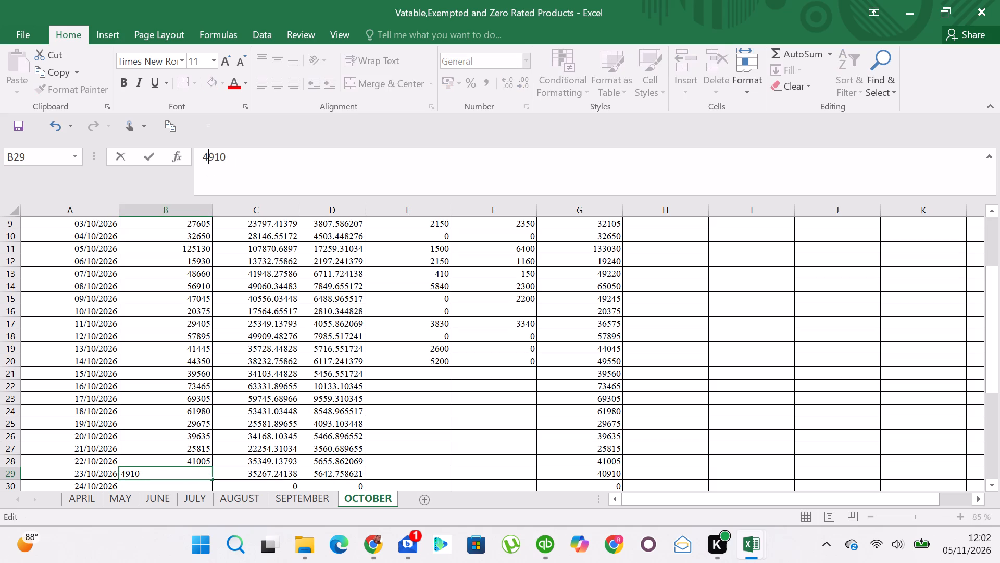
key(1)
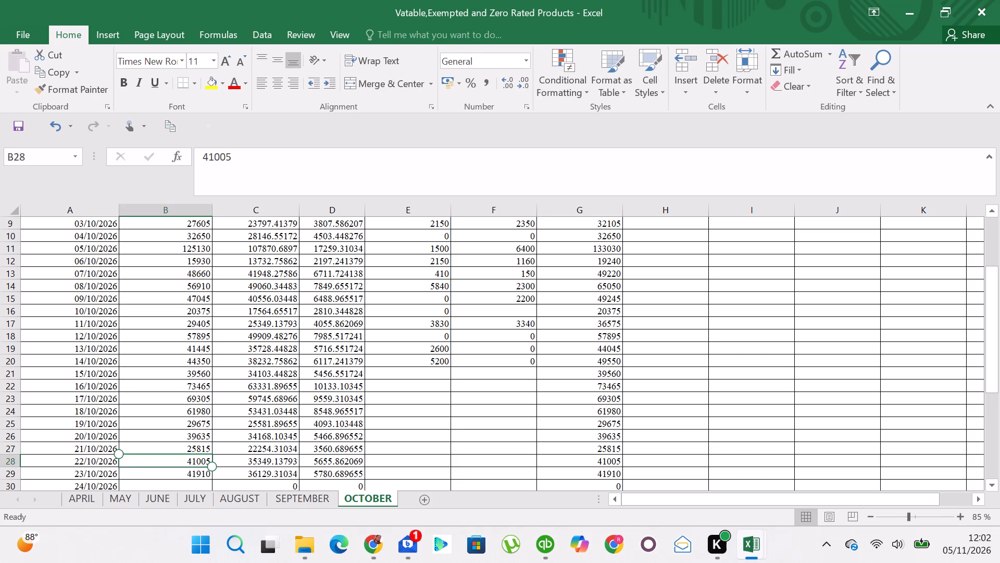
Correct the gross vatable amount for 23/10/2026 to 40910.
key(Down)
click(220, 158)
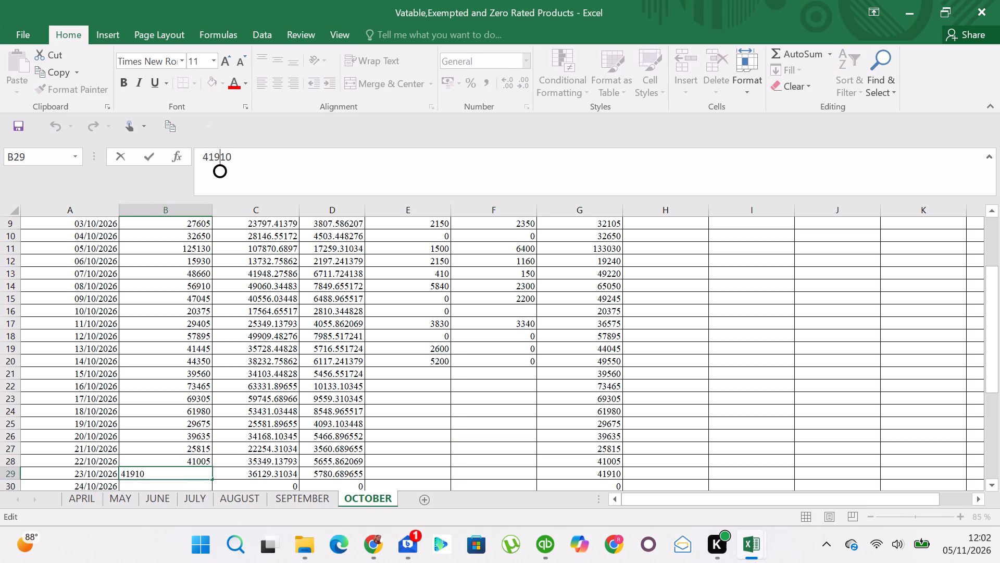
key(BackSpace)
key(BackSpace)
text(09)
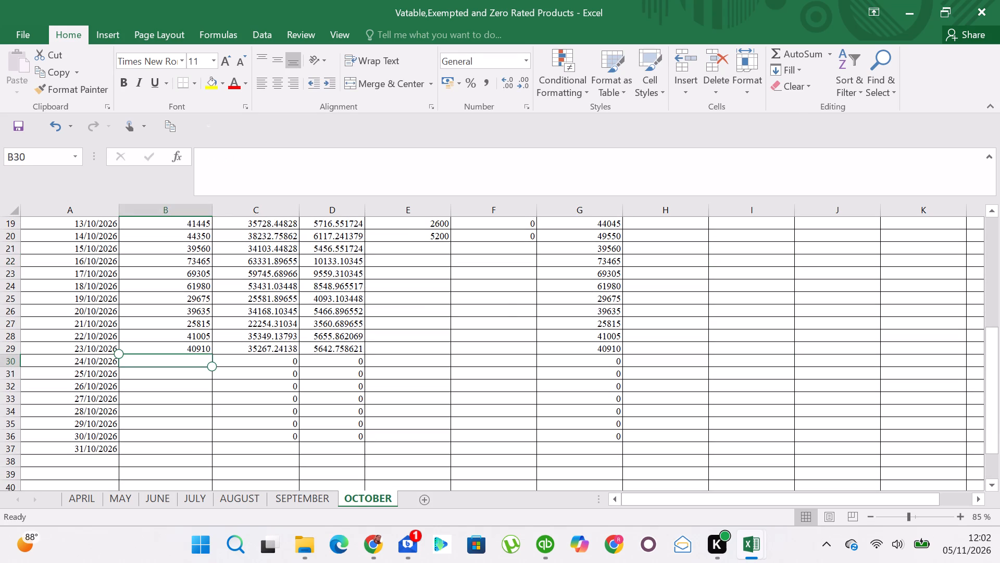
Enter gross vatable amounts of 52510, 26710 and 33200 for 24/10/2026 through 26/10/2026.
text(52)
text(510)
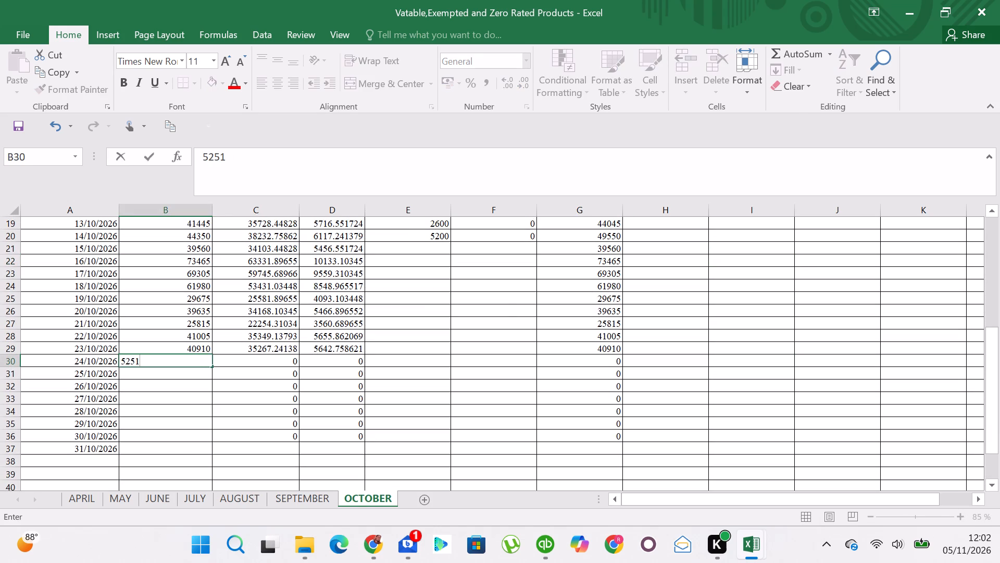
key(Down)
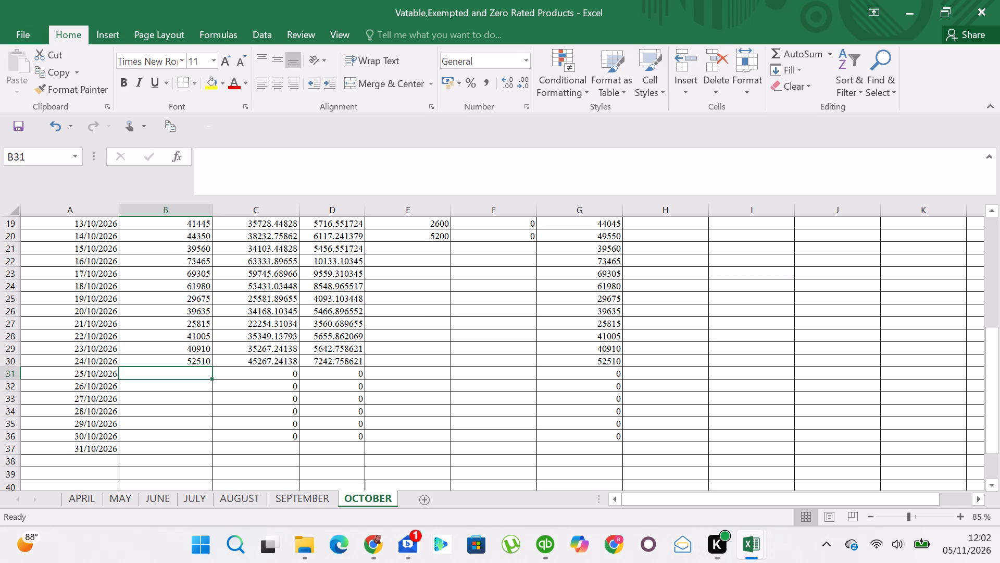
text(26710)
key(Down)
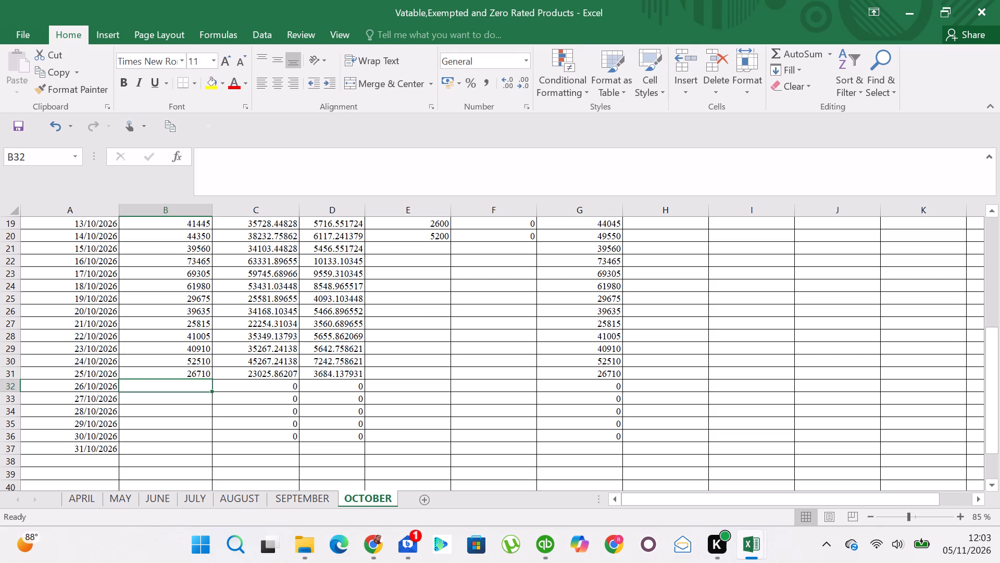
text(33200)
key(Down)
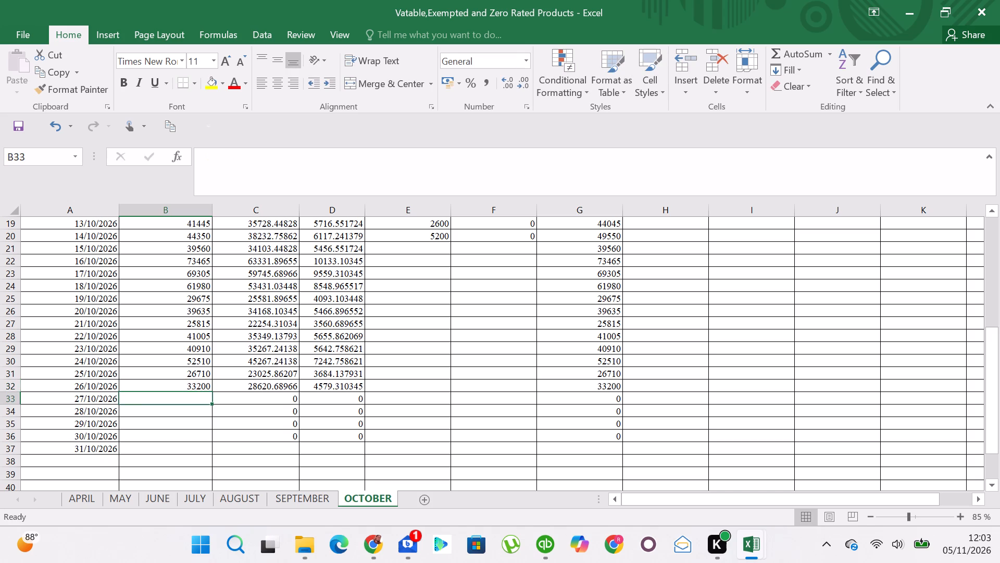
Enter gross vatable amounts of 41205, 84260 and 65345 for 27/10/2026 through 29/10/2026.
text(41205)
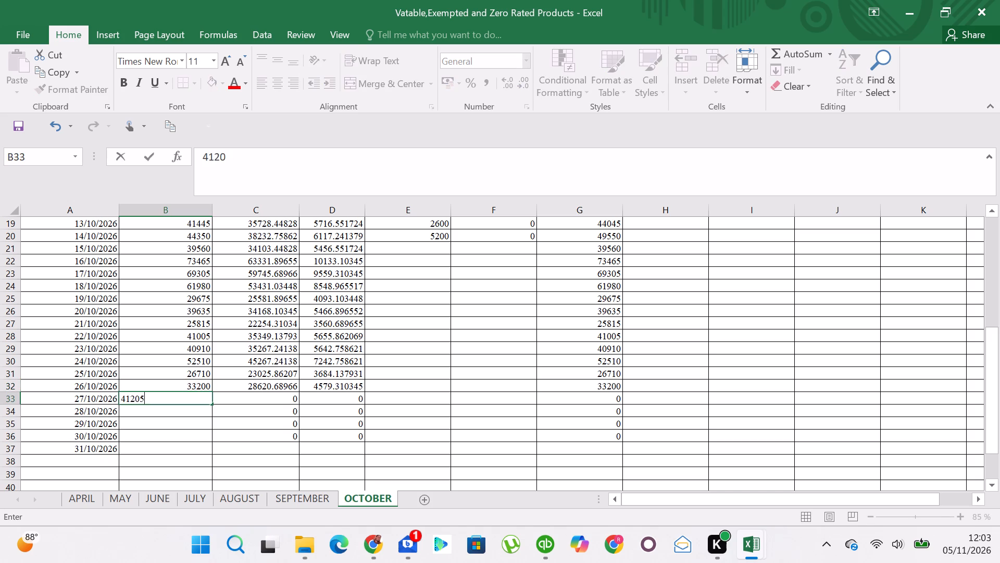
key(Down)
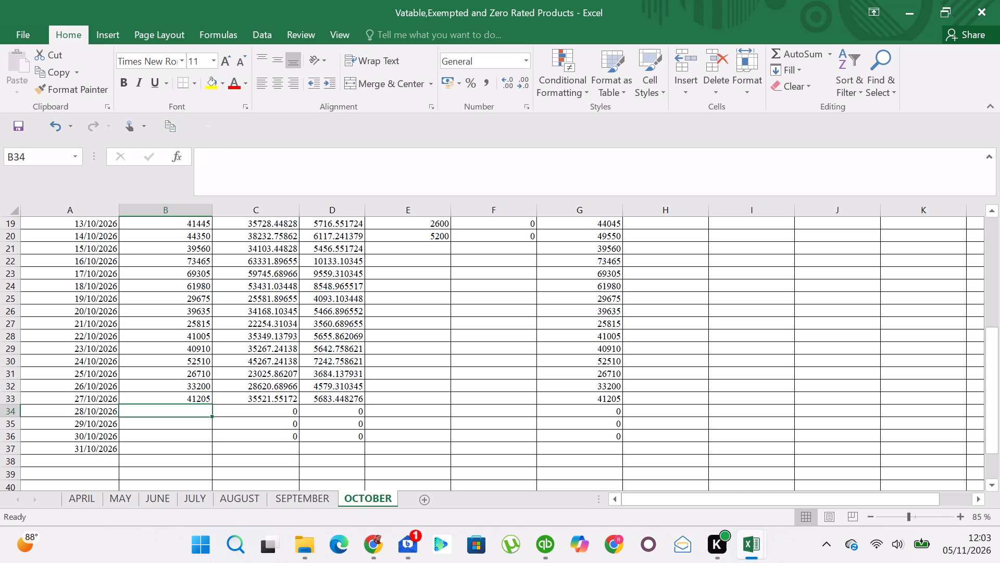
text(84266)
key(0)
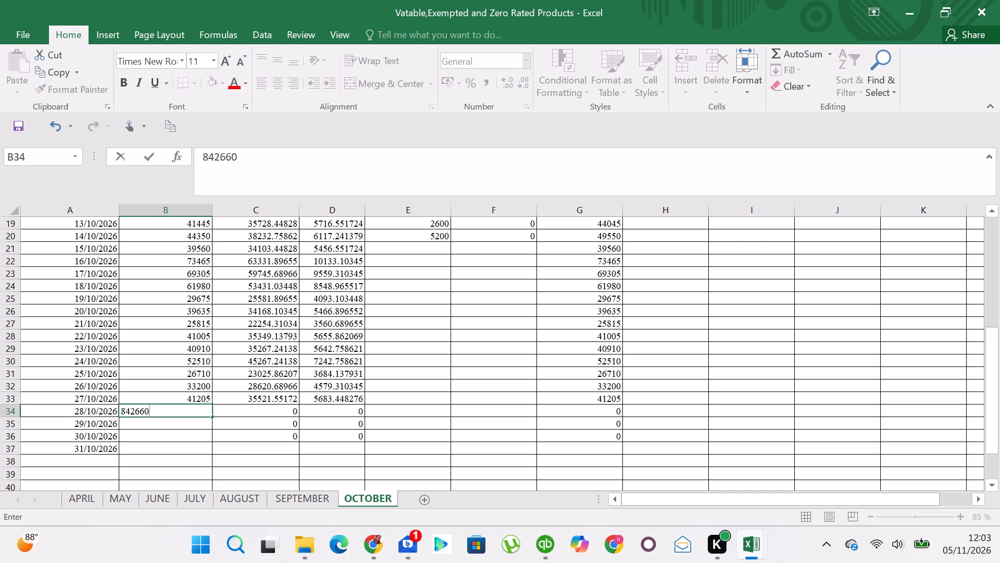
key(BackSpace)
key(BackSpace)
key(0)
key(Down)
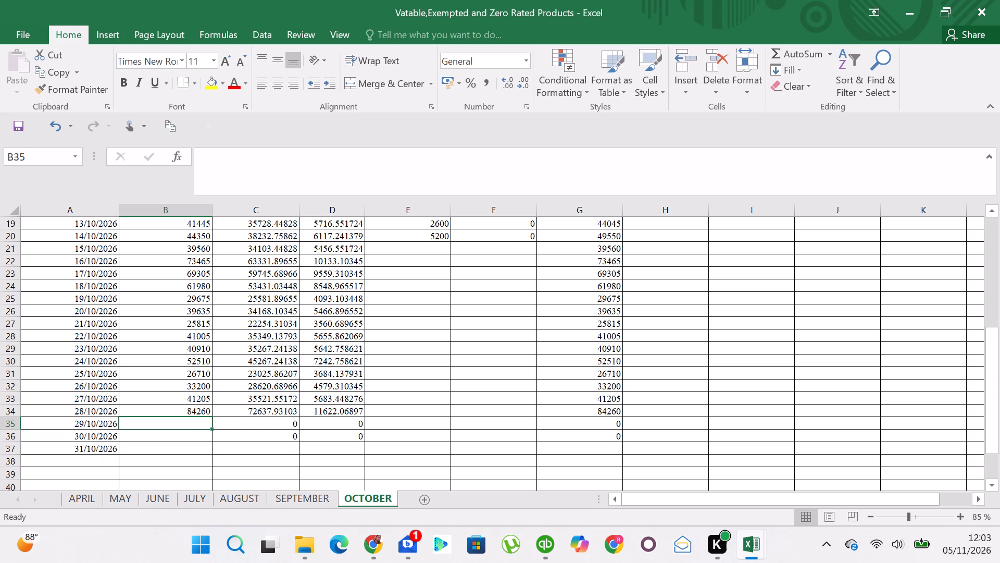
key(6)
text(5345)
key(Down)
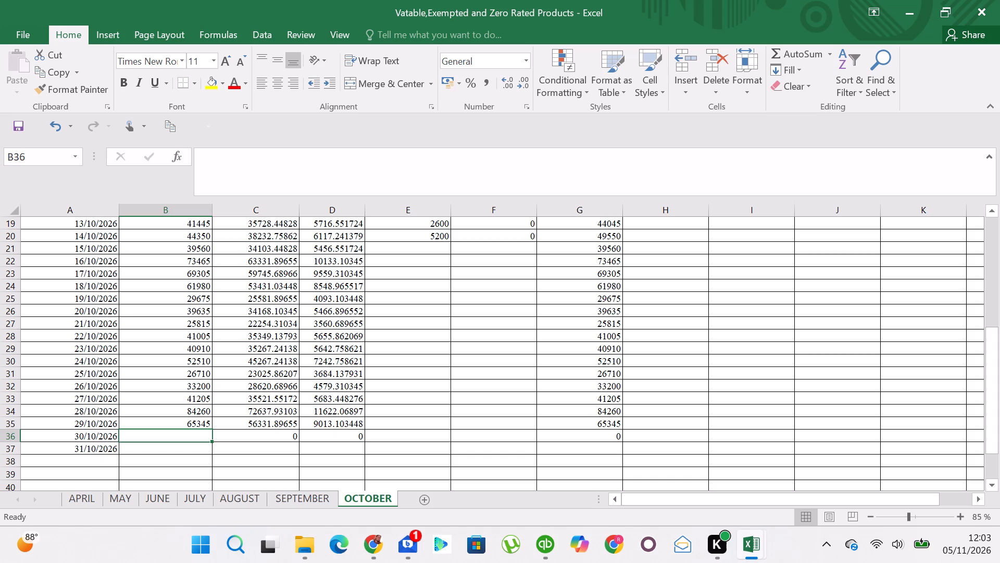
Enter a gross vatable amount of 69630 for 31/10/2026, leaving 30/10/2026 blank.
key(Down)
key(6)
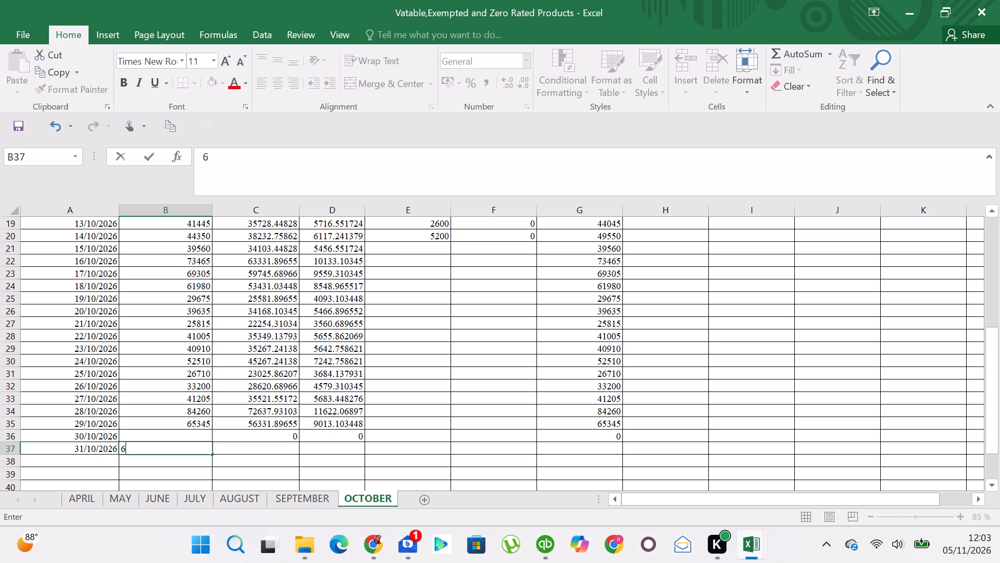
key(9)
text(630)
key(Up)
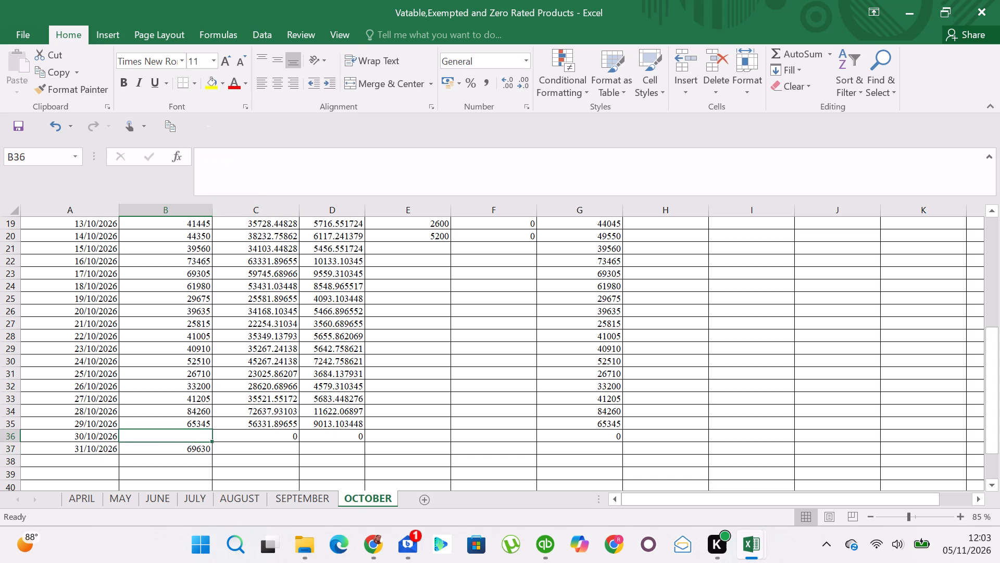
Review the gross vatable amounts from 17/10/2026 and move those for 21/10/2026 through 29/10/2026 down one row.
click(202, 275)
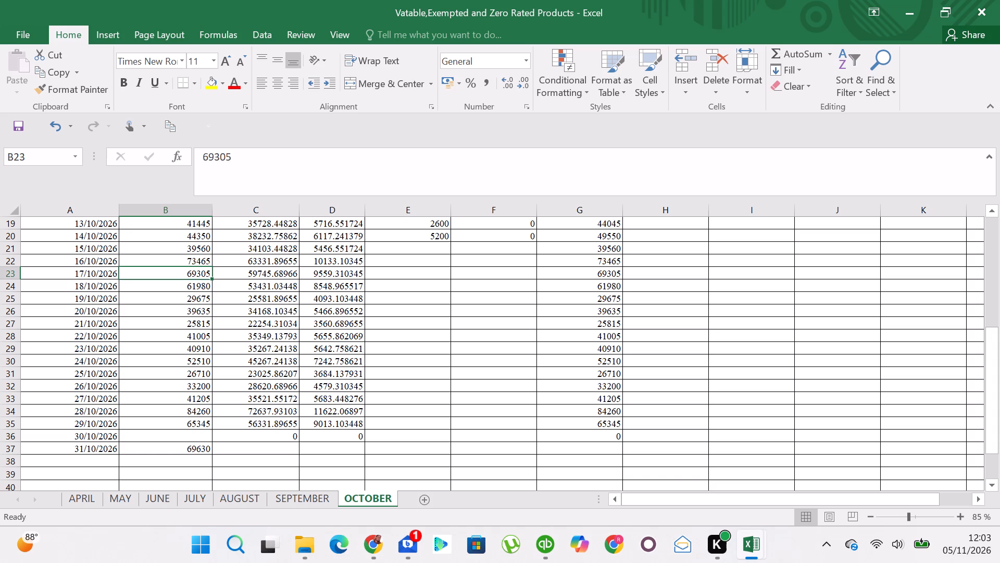
key(Down)
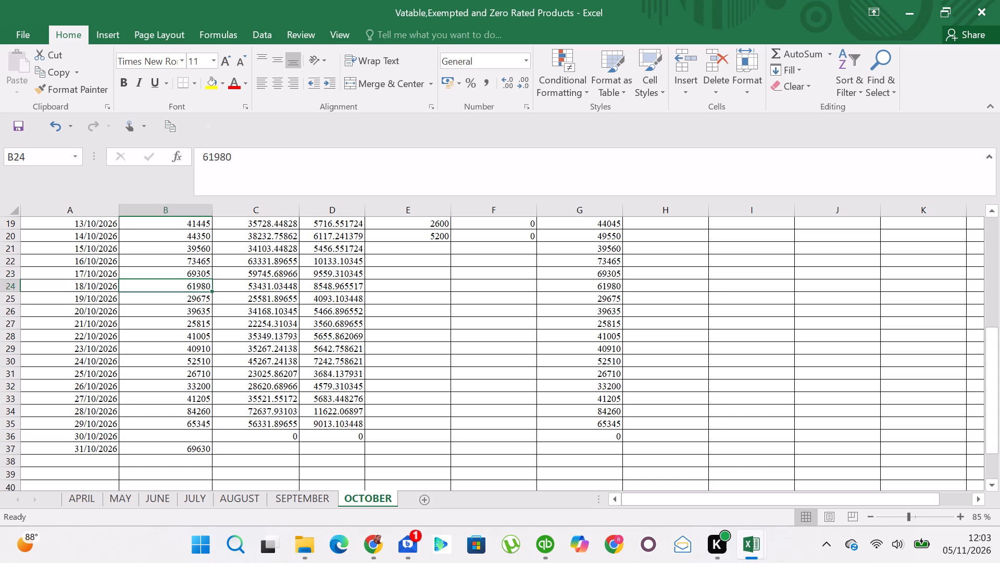
key(Down)
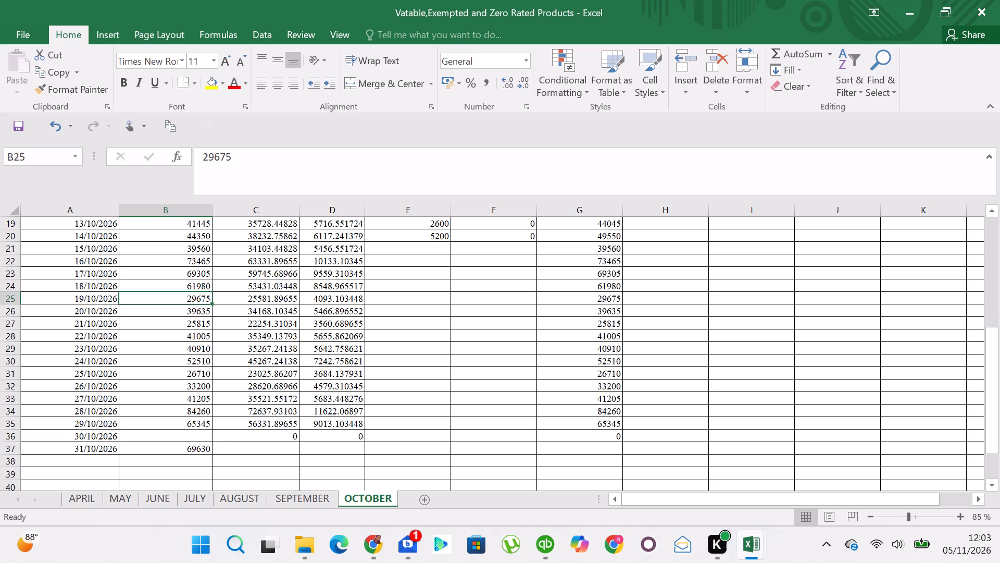
key(Down)
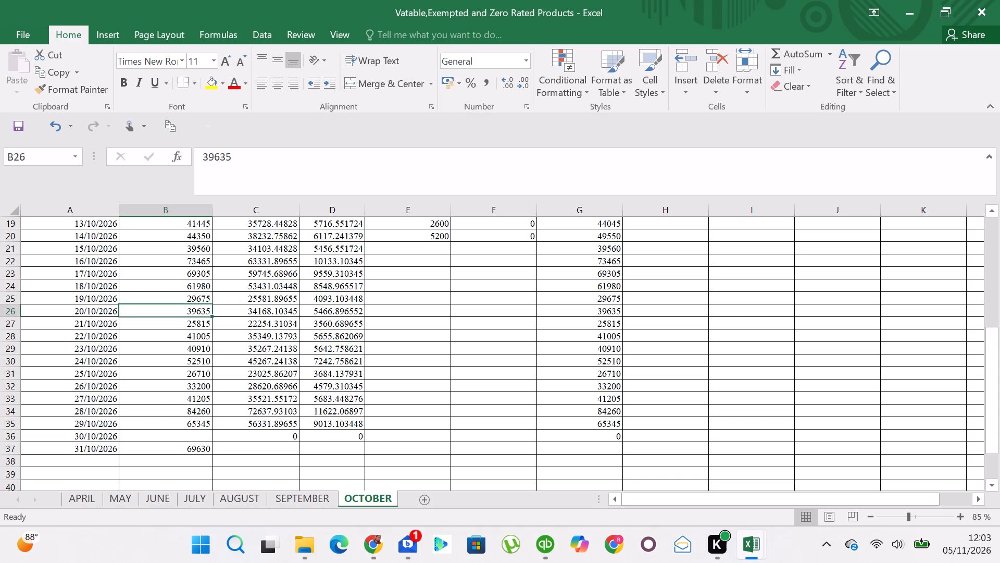
key(Down)
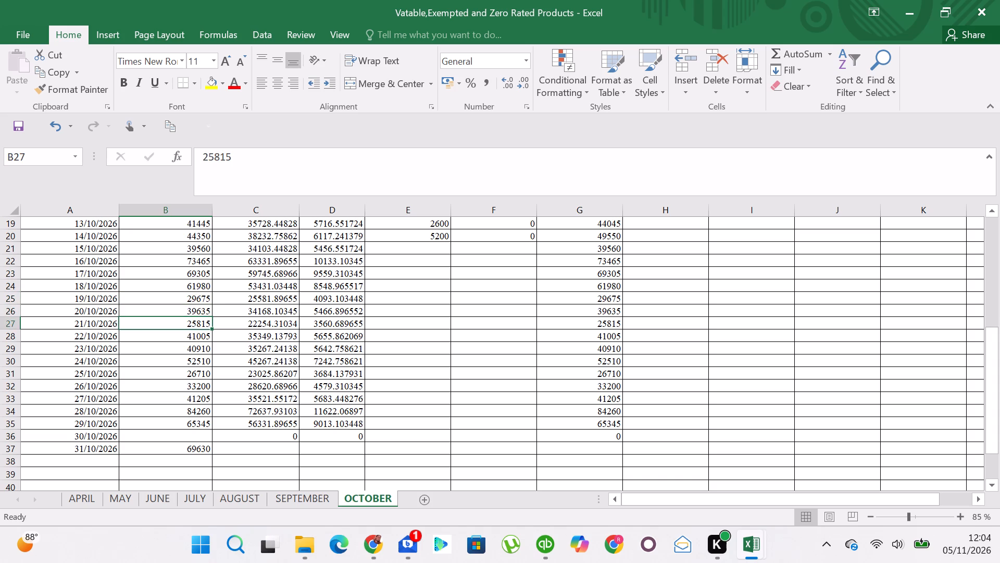
drag(199, 323, 192, 356)
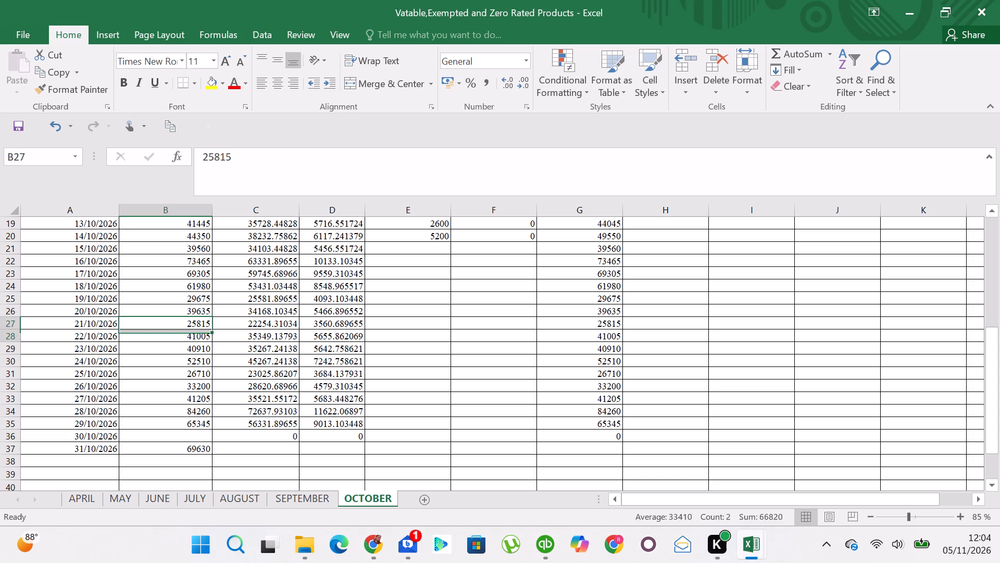
drag(192, 356, 197, 421)
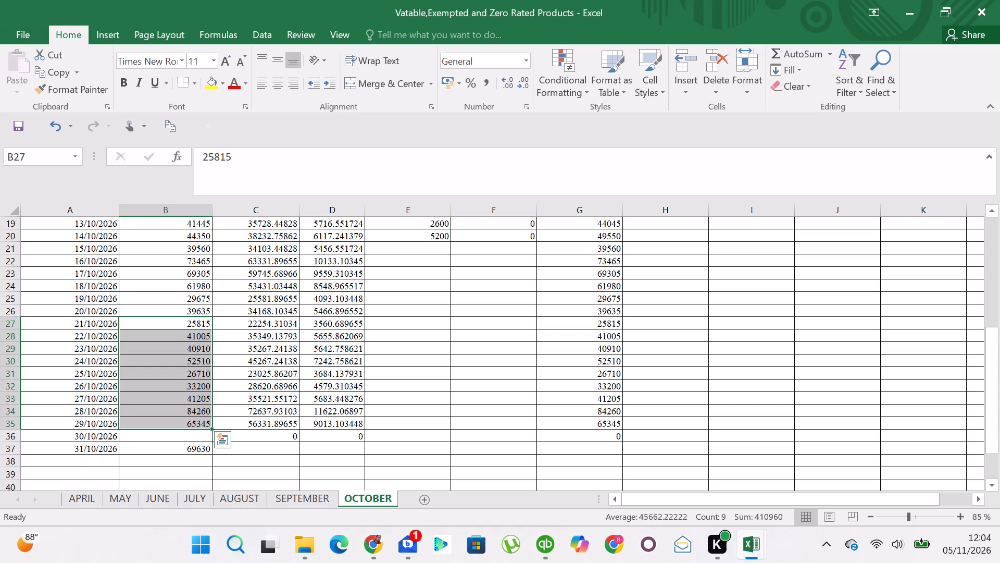
click(197, 431)
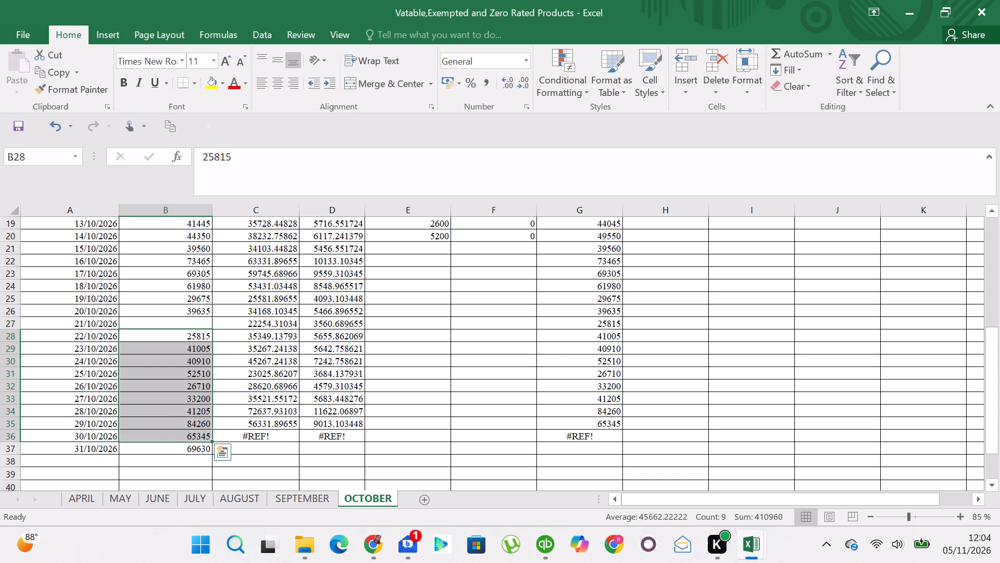
Enter a gross vatable amount of 29590 in the emptied cell for 21/10/2026.
click(186, 324)
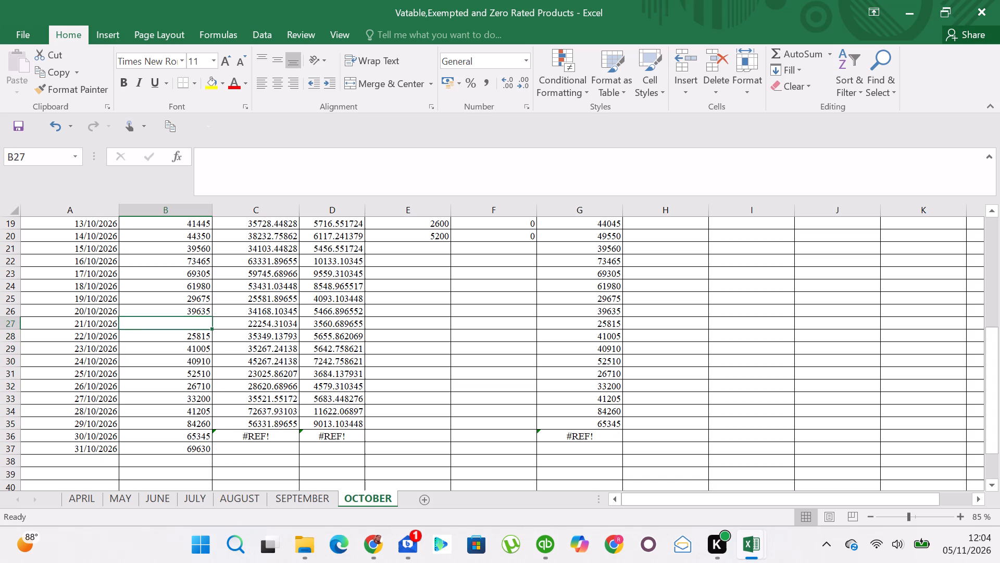
text(29)
text(590)
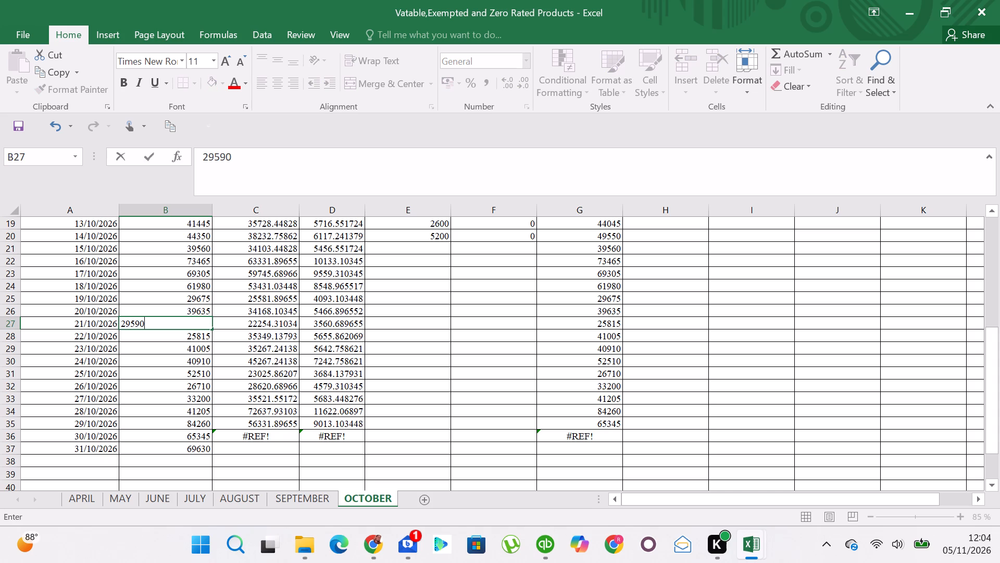
click(286, 349)
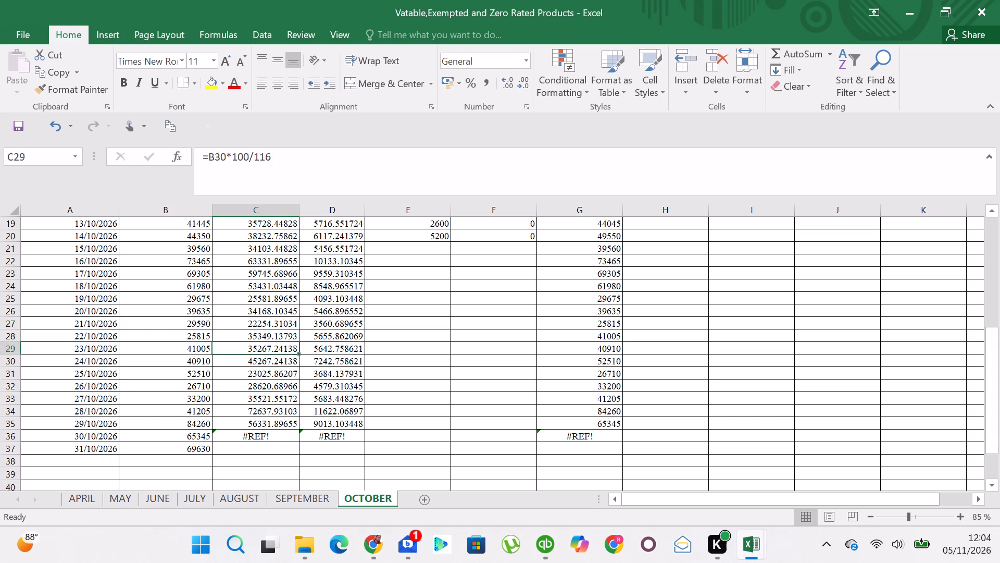
Fill the column C formula (column B amount × 100/116) from 29/10/2026 down to 31/10/2026.
click(273, 435)
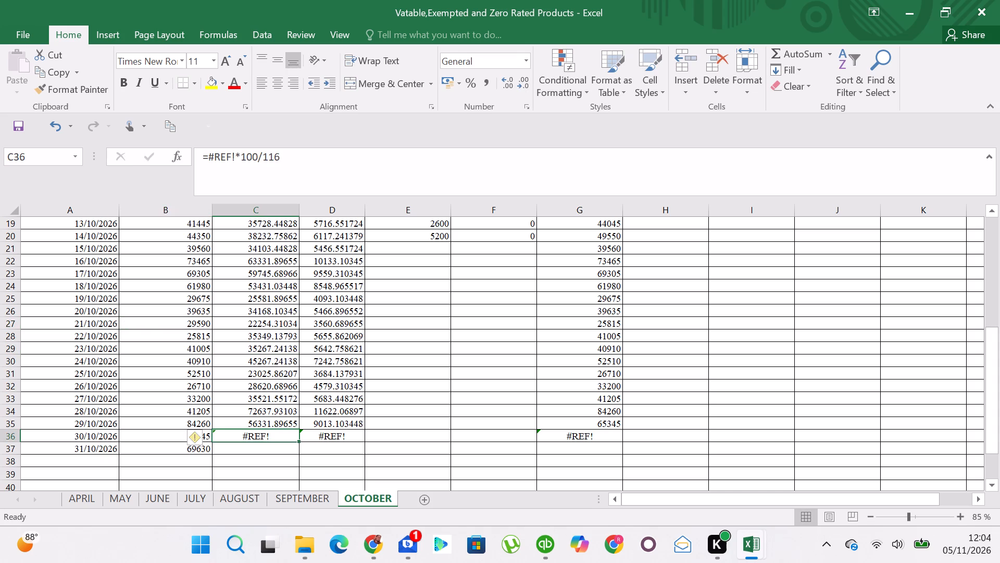
click(295, 426)
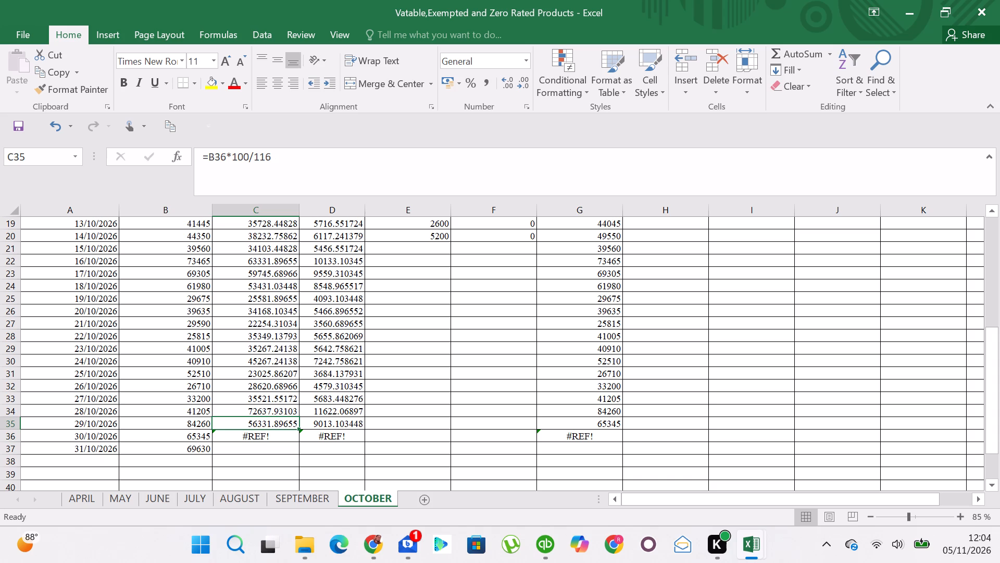
drag(297, 430, 296, 453)
Fill the 16% formula in column D from 29/10/2026 down to 31/10/2026.
click(322, 431)
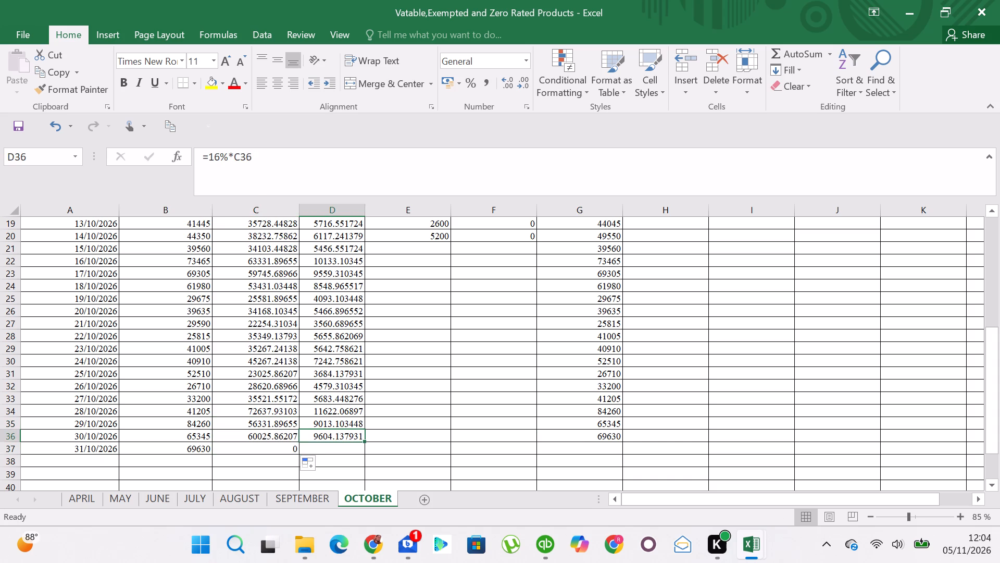
click(340, 426)
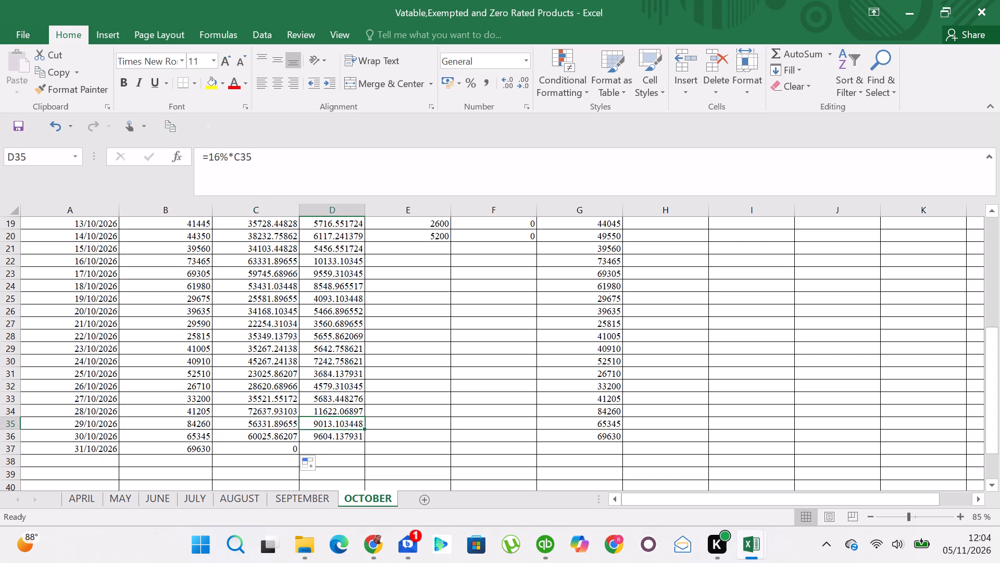
drag(364, 429, 357, 449)
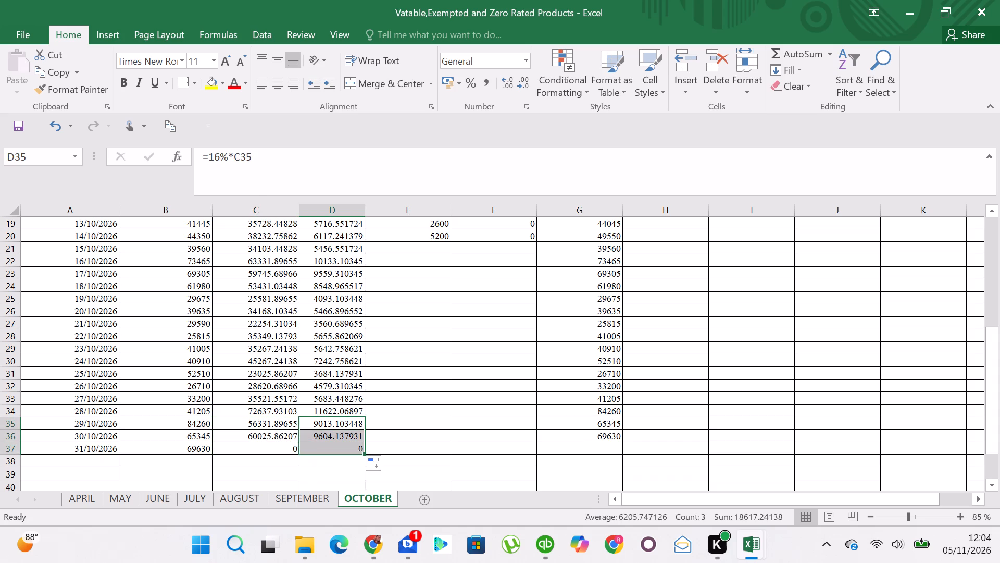
Check the cell references of the column C and D formulas for 29/10/2026 through 31/10/2026.
click(395, 447)
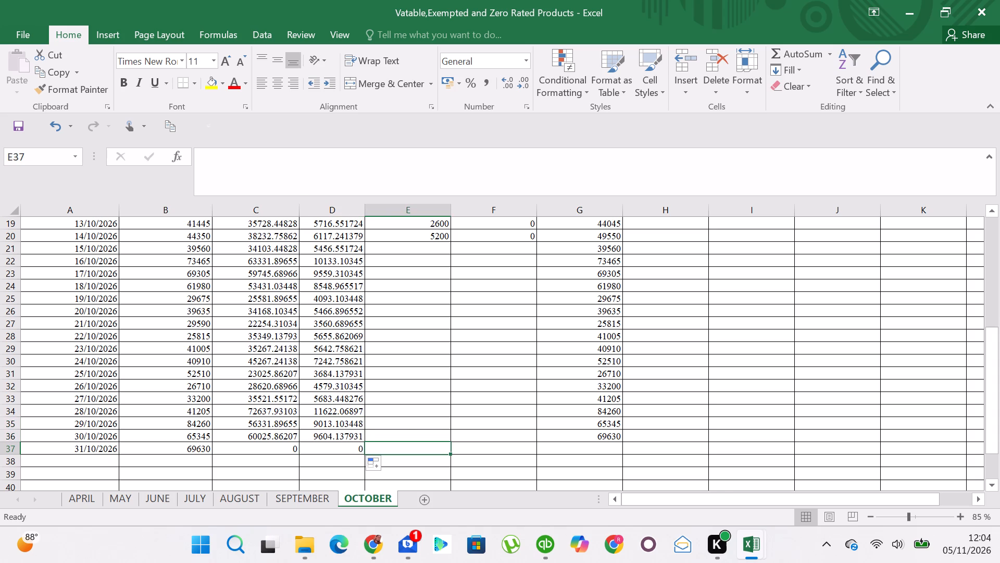
click(354, 439)
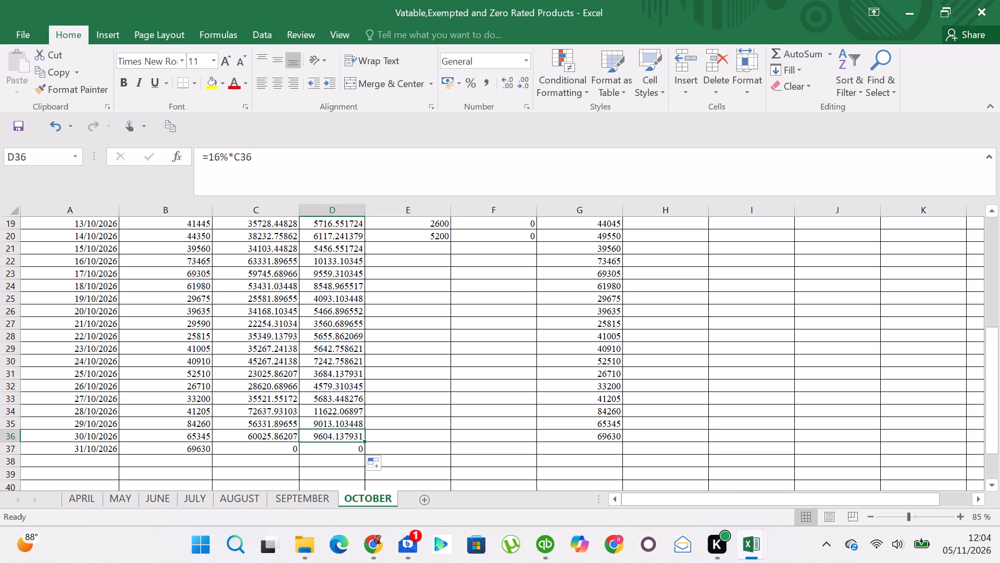
click(347, 450)
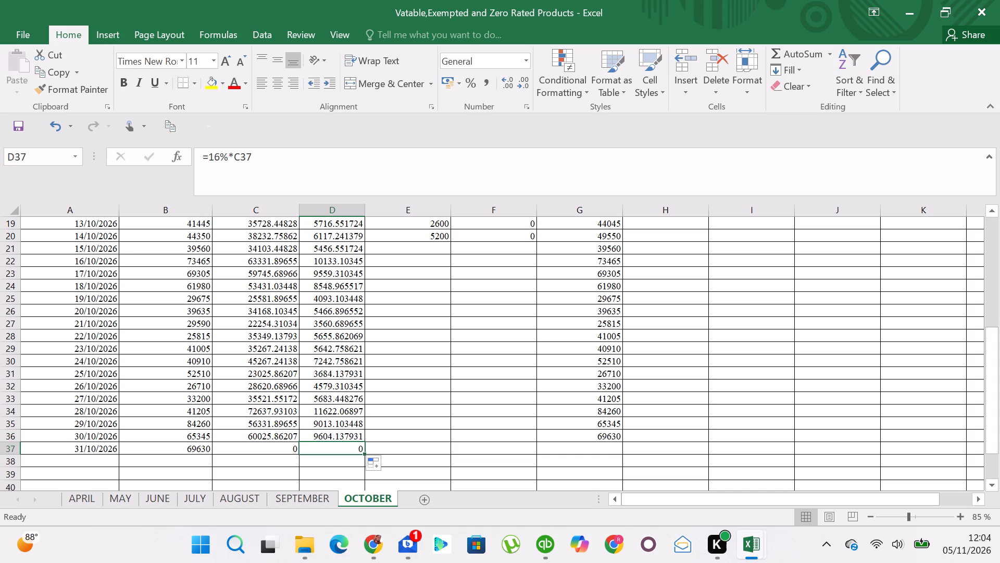
click(193, 450)
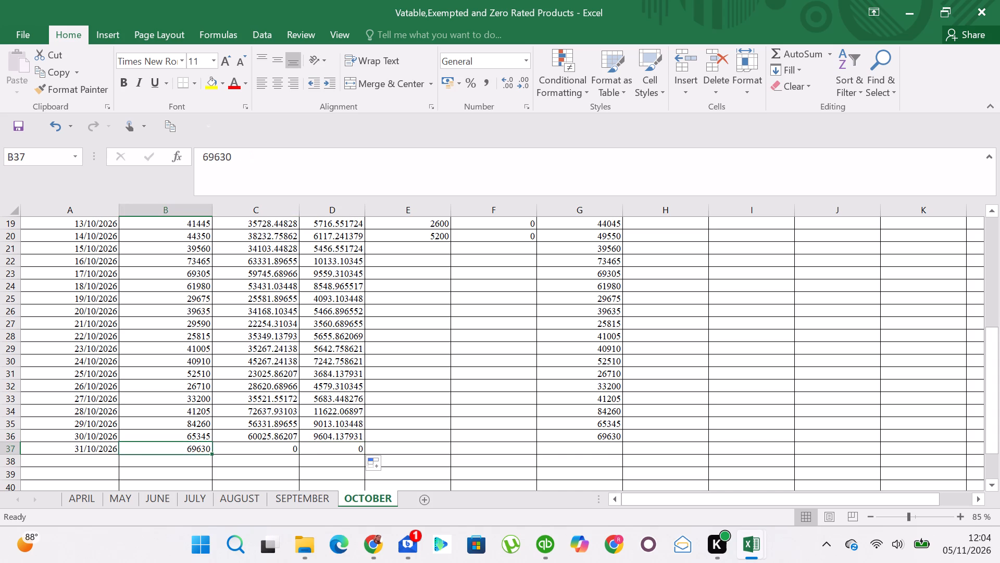
click(228, 450)
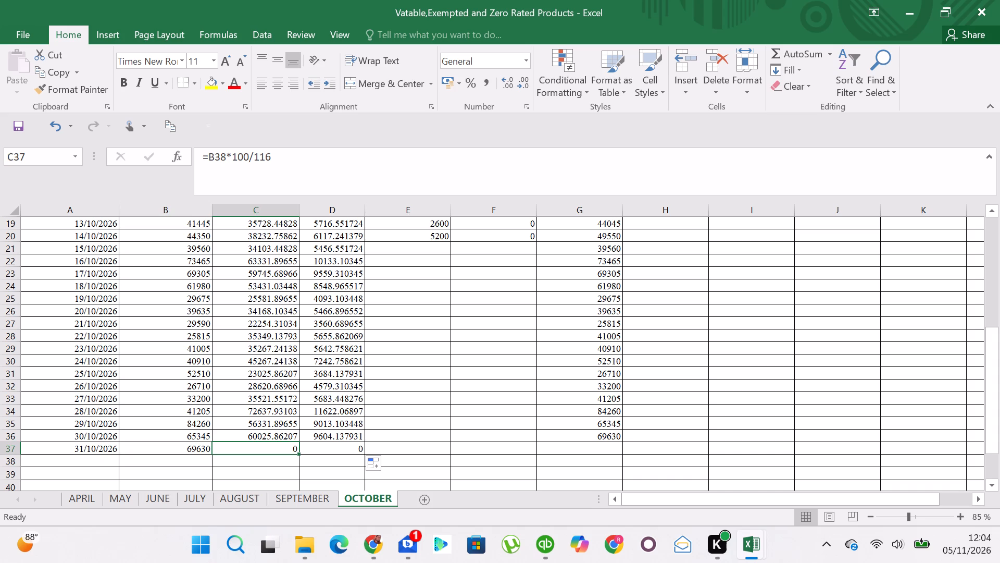
click(247, 437)
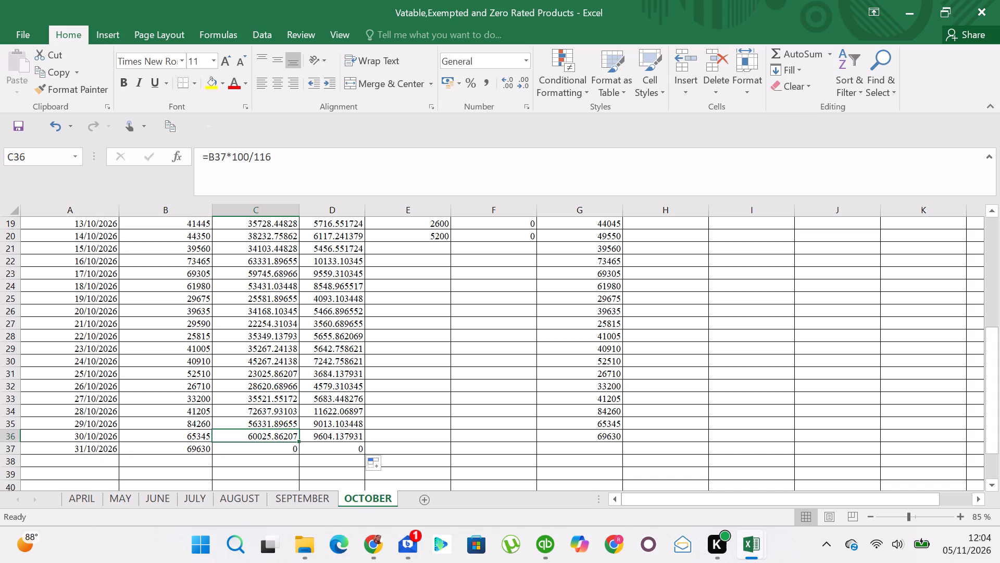
click(284, 448)
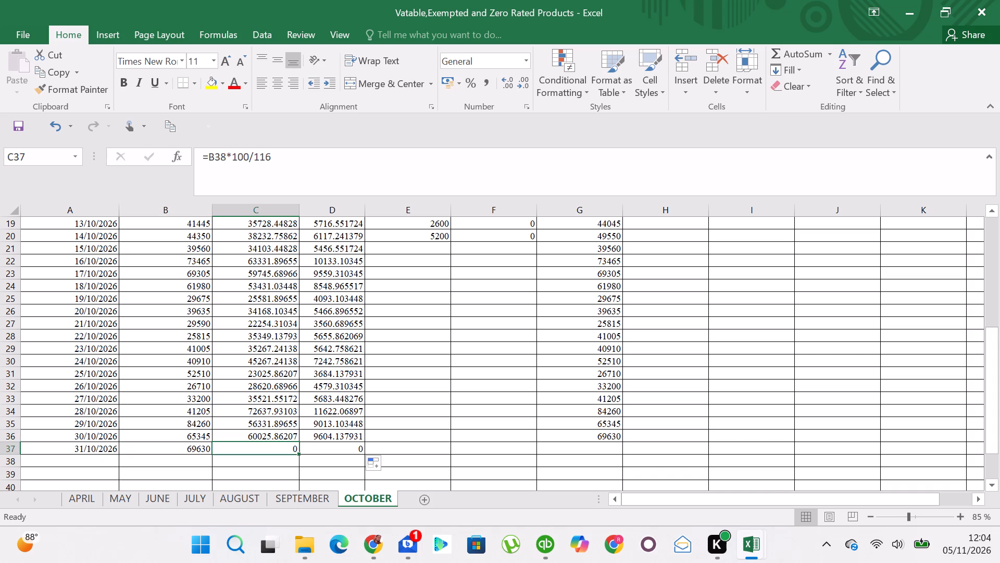
click(290, 424)
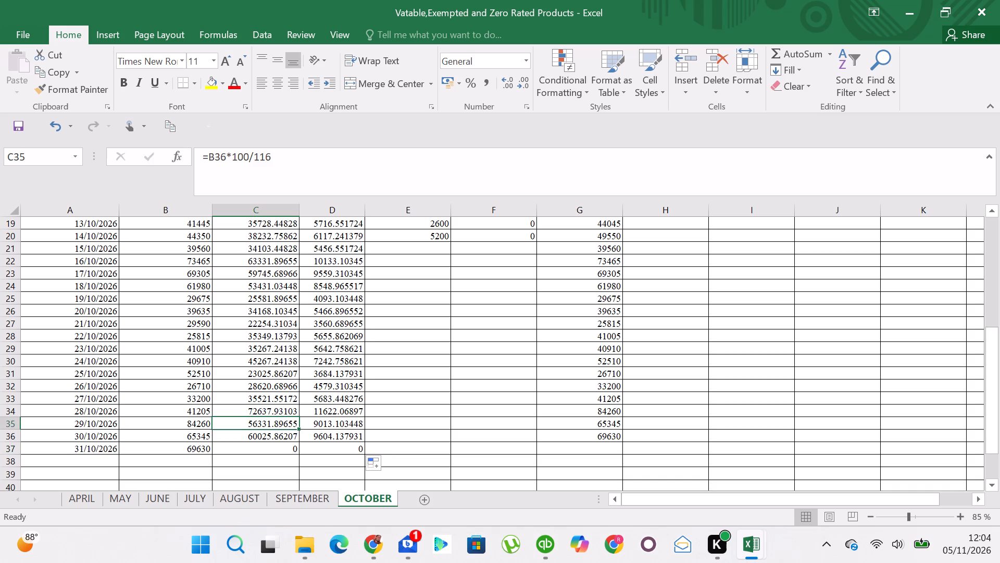
click(283, 436)
click(280, 449)
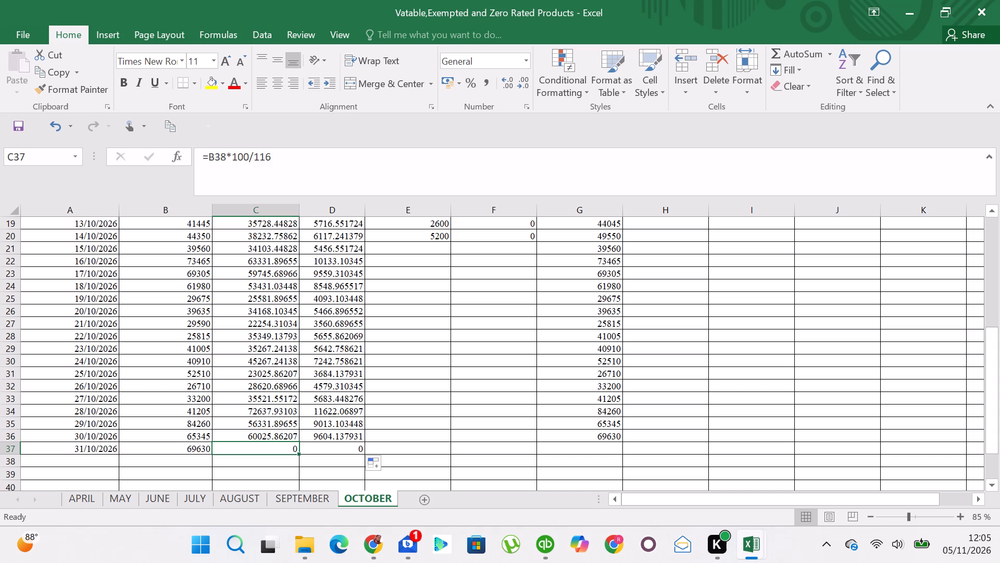
Fill the column G total formula from 30/10/2026 down to 31/10/2026 and check its references.
click(595, 433)
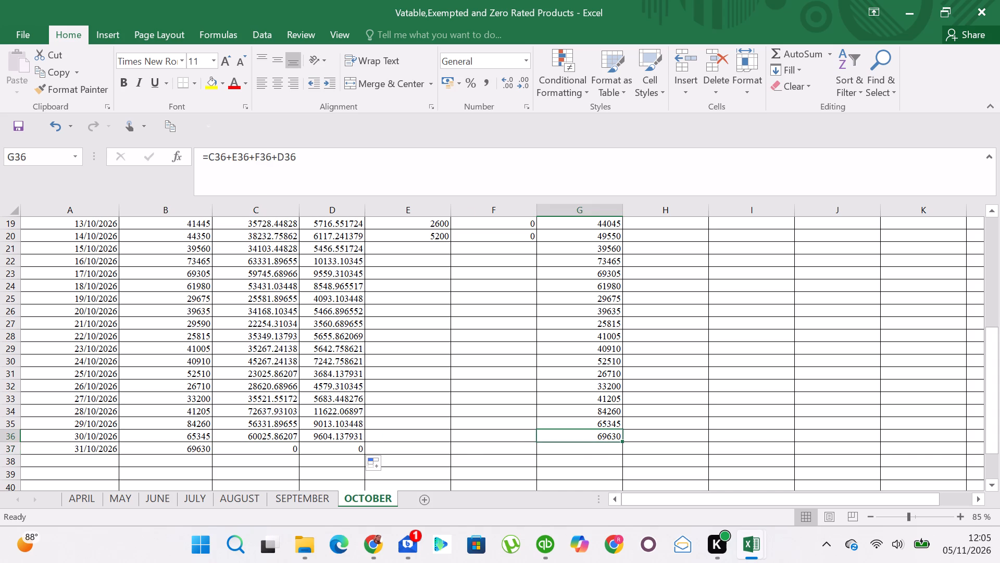
drag(622, 443, 618, 451)
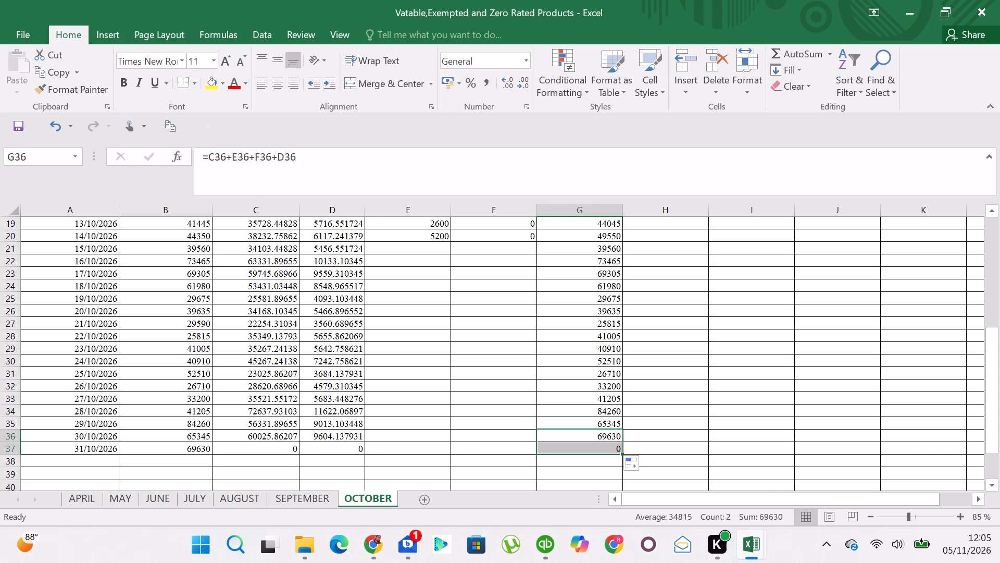
click(584, 430)
click(584, 445)
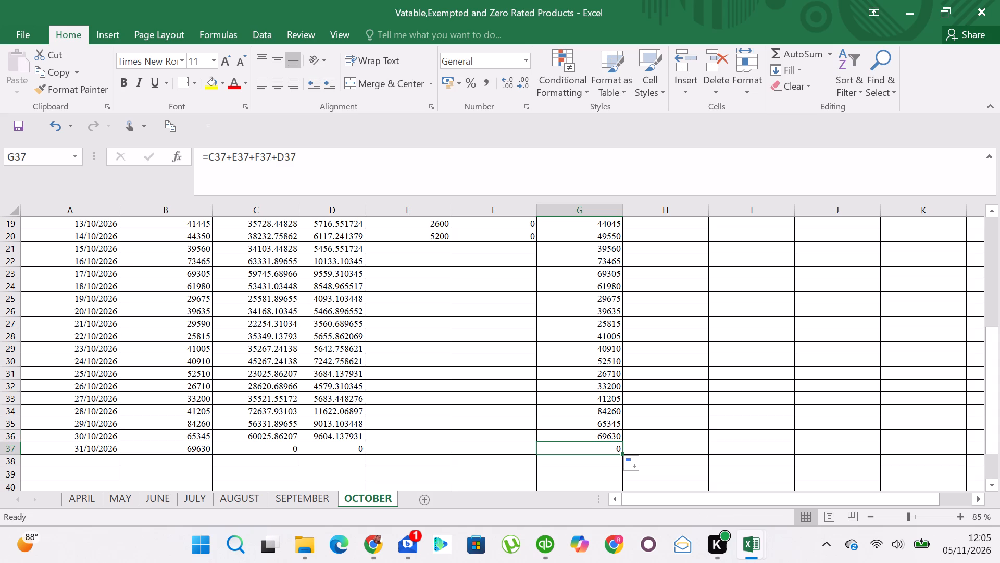
Refill the column G total formula from 15/10/2026 down to 31/10/2026.
click(598, 242)
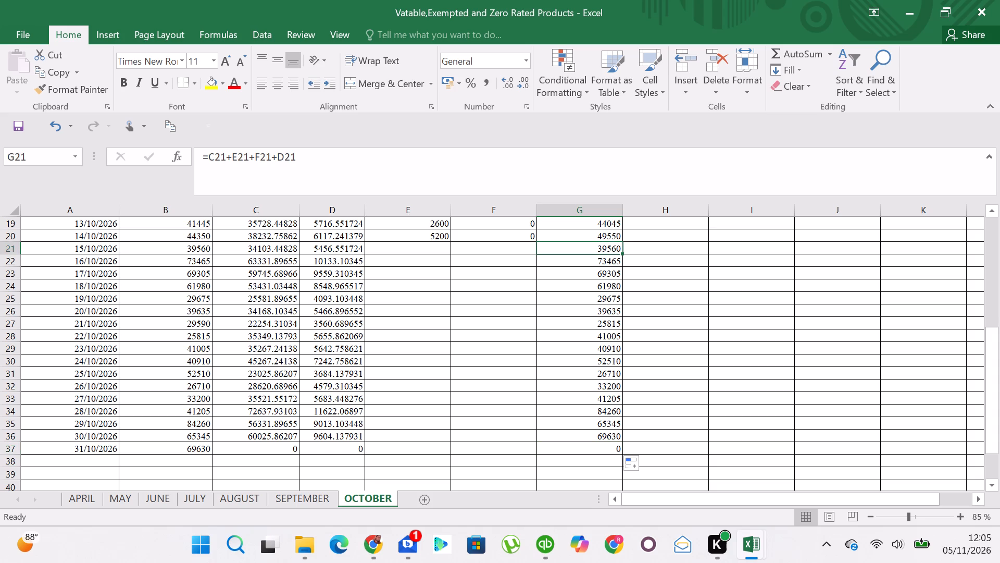
drag(626, 252, 601, 450)
click(706, 382)
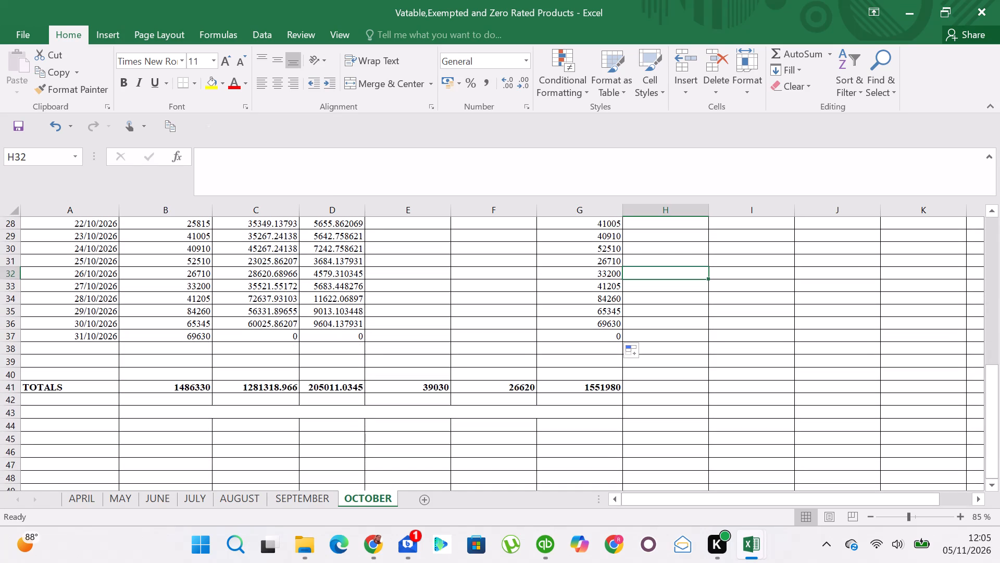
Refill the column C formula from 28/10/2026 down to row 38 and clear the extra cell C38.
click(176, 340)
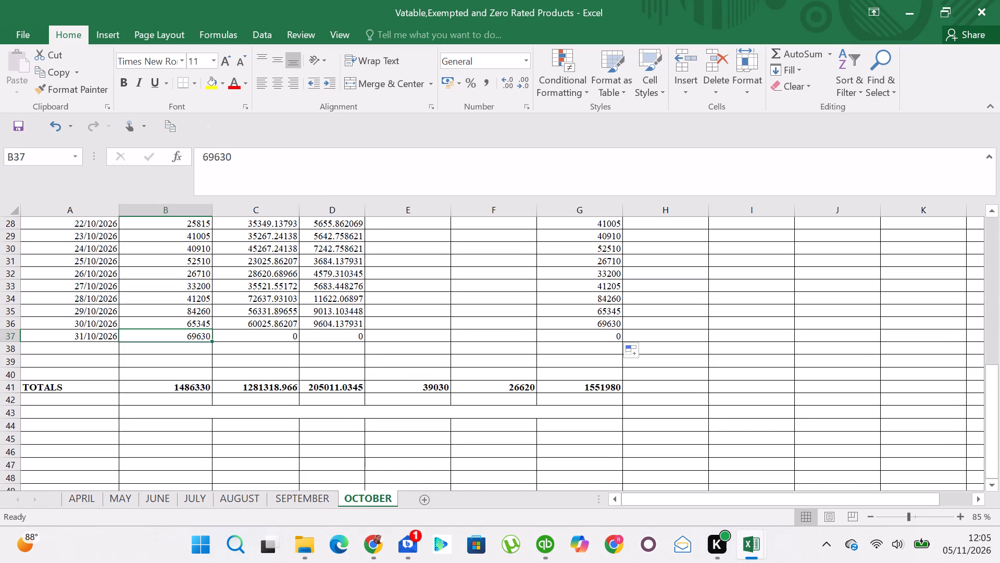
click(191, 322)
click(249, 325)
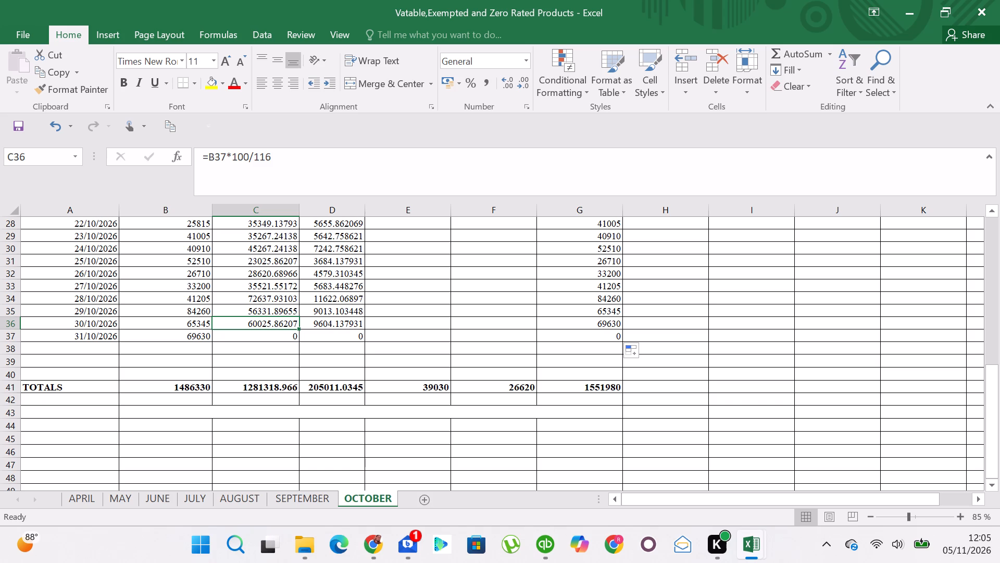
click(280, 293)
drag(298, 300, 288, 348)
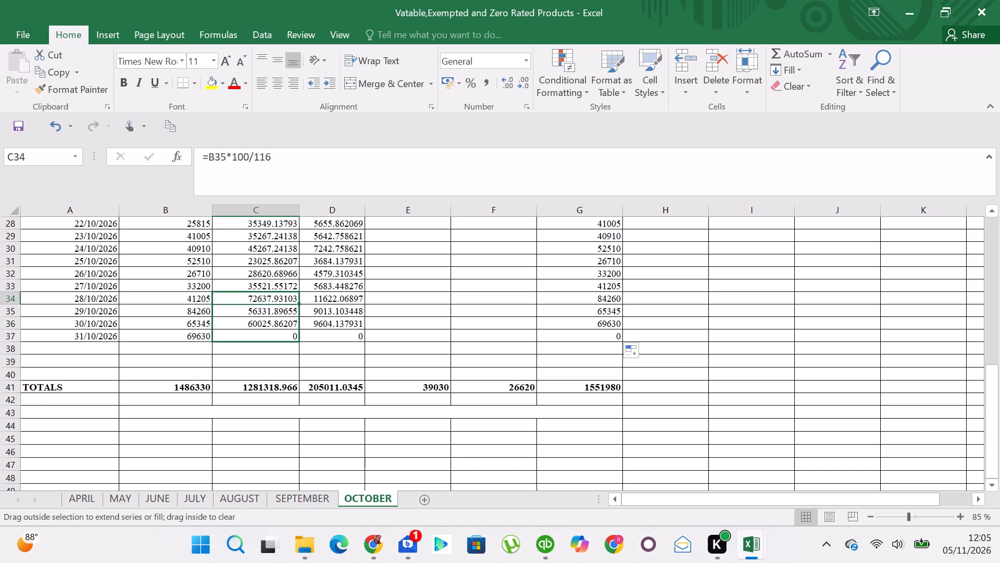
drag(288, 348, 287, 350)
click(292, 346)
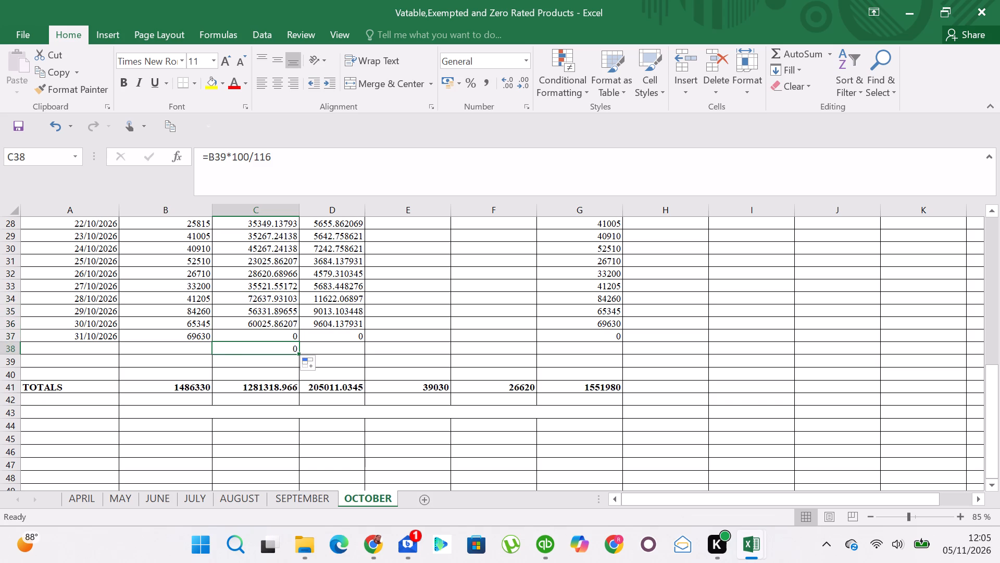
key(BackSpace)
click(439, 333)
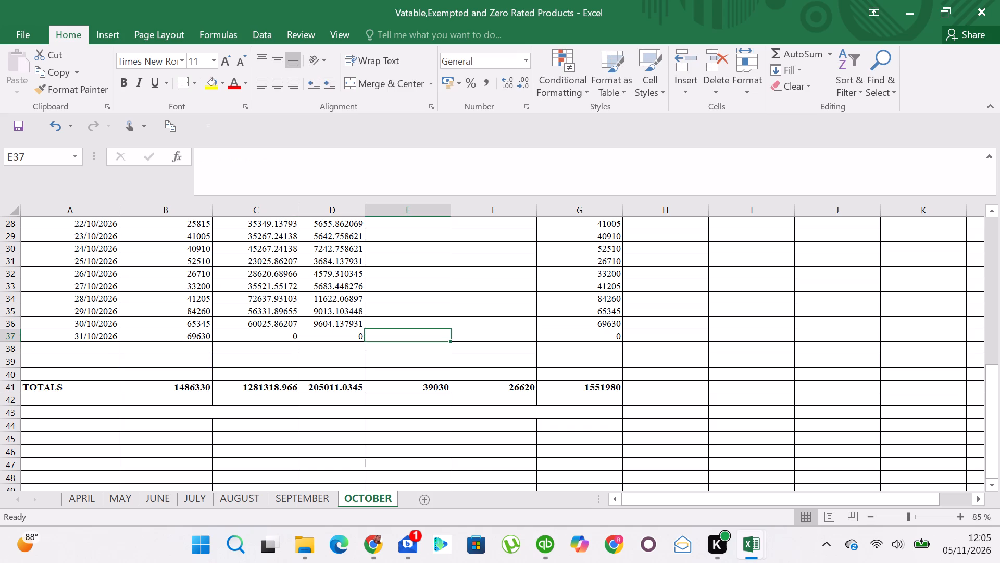
Enter 66 in cell B38, directly below the gross vatable amount for 31/10/2026.
click(208, 351)
text(66)
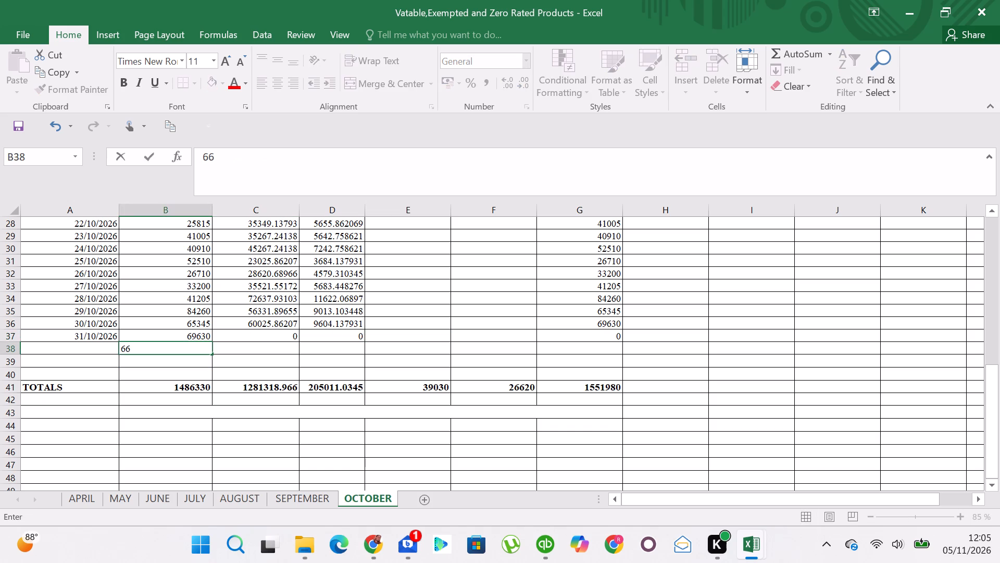
click(243, 350)
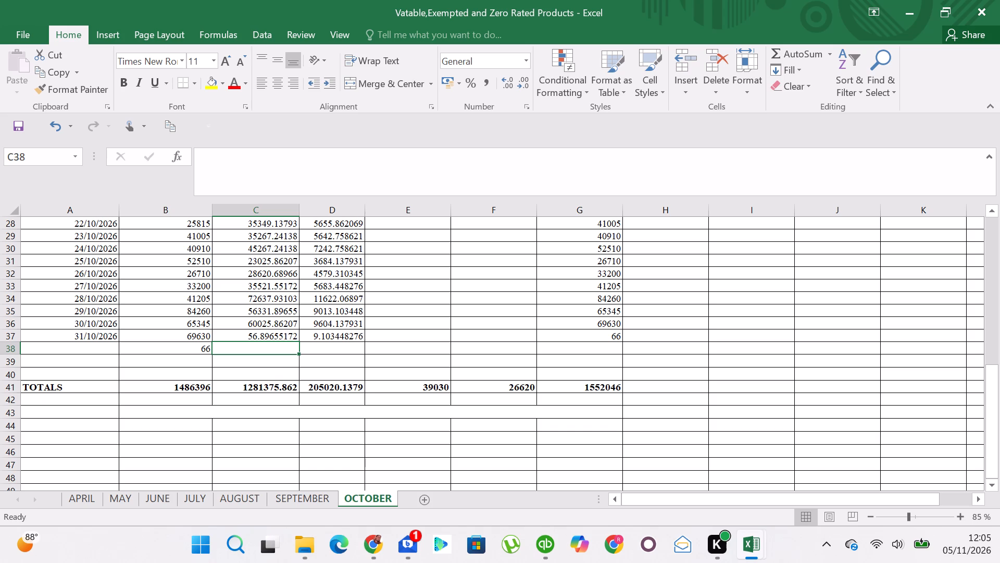
Refill the NET VATABLE formula =B7*100/116 from 01/10/2026 in C7 down to 31/10/2026 in C37.
key(Up)
key(Up)
key(Up)
key(Up)
key(Up)
key(Up)
key(Up)
key(Up)
key(Up)
key(Up)
key(Up)
key(Up)
key(Up)
key(Up)
key(Up)
key(Up)
key(Up)
key(Up)
key(Up)
key(Up)
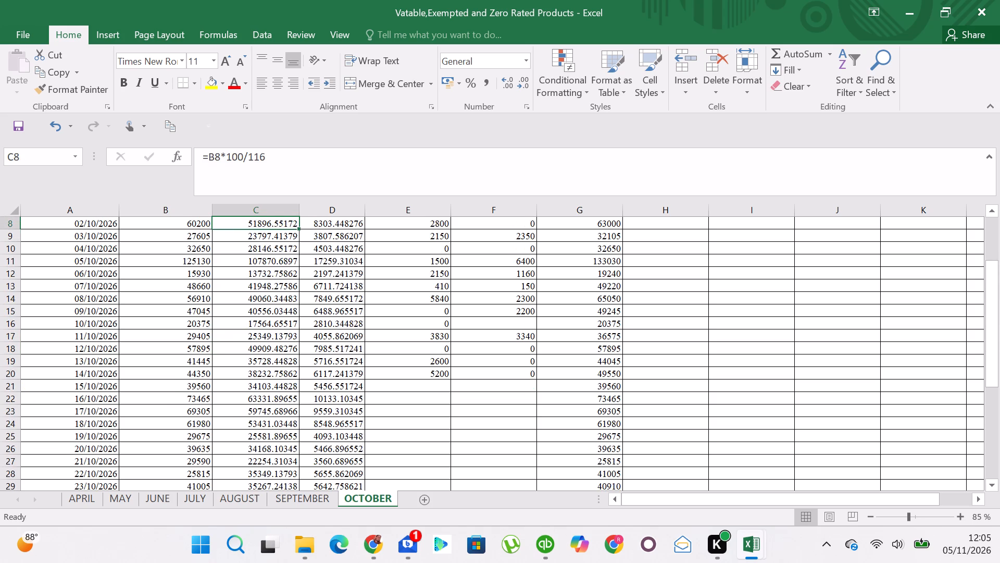
key(Up)
key(Up)
key(Up)
key(Up)
key(Up)
key(Up)
key(Up)
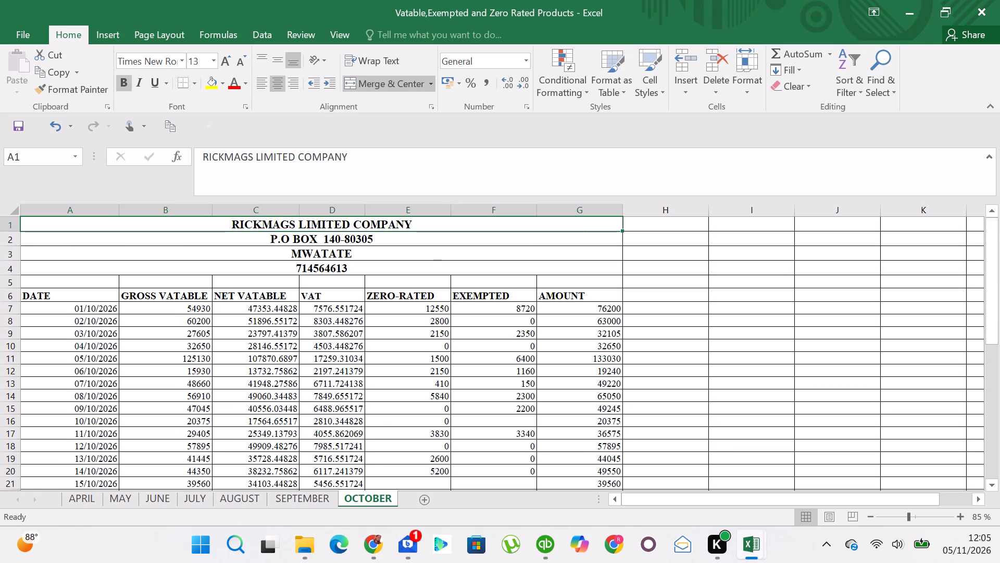
click(268, 308)
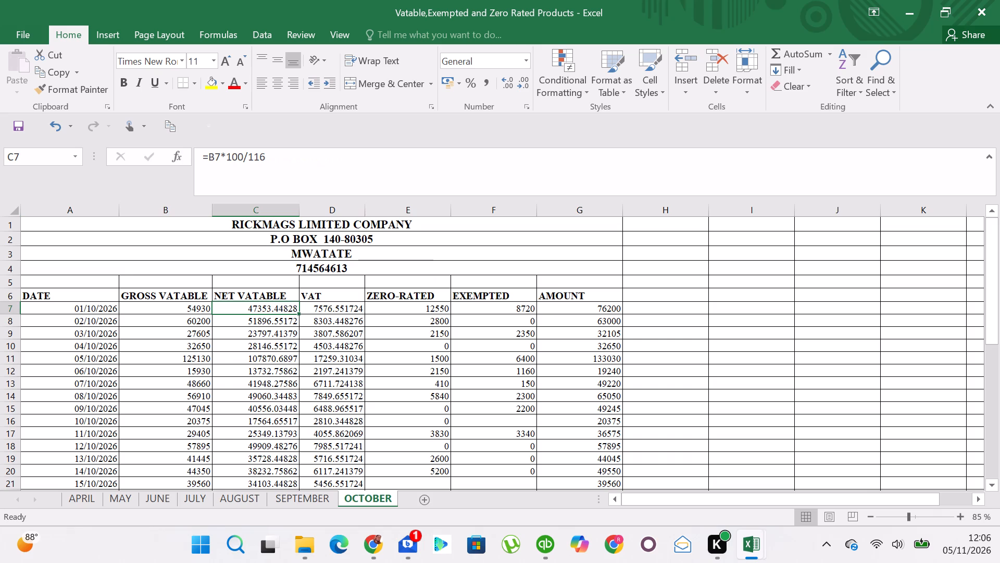
drag(299, 313, 258, 562)
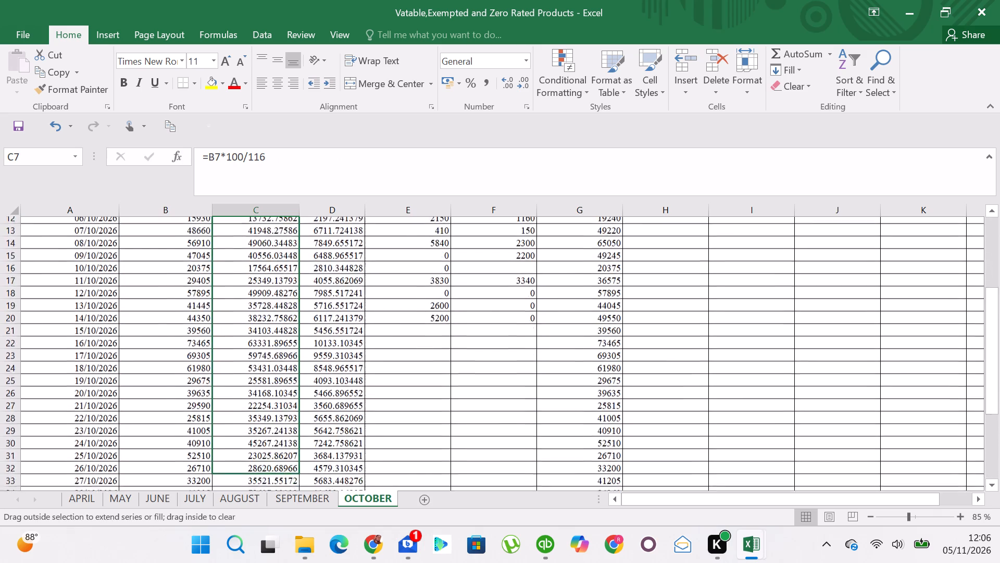
drag(258, 562, 302, 437)
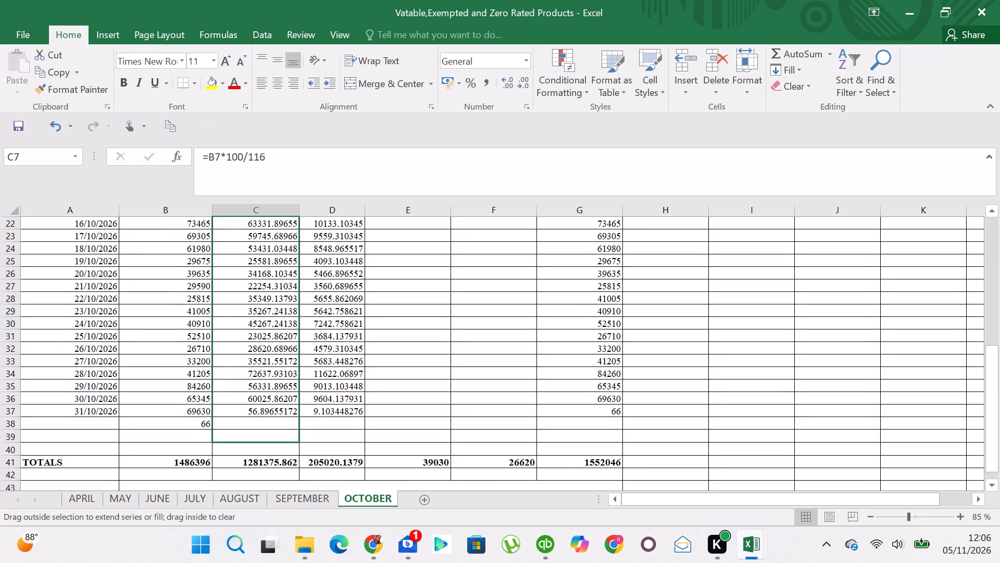
drag(302, 437, 296, 414)
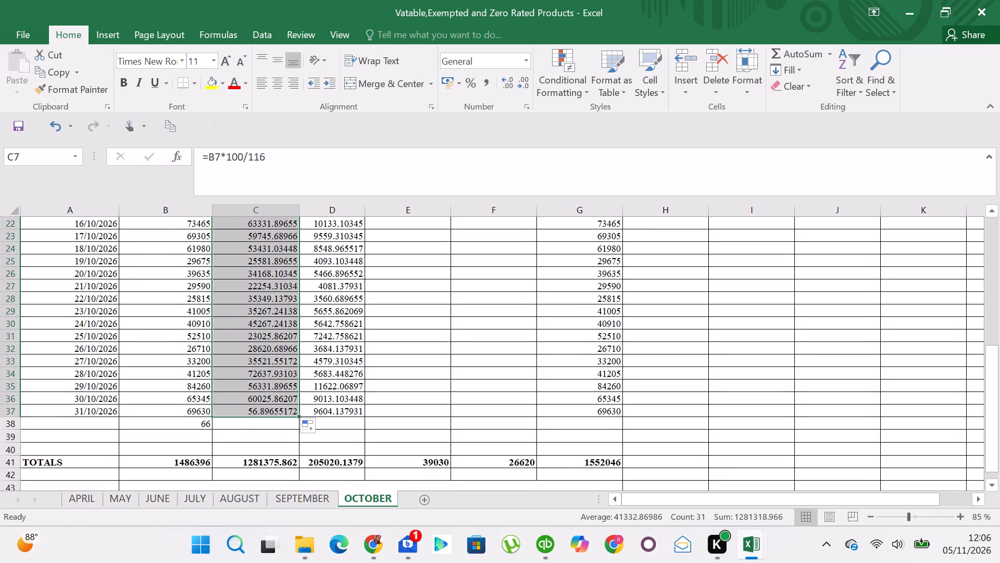
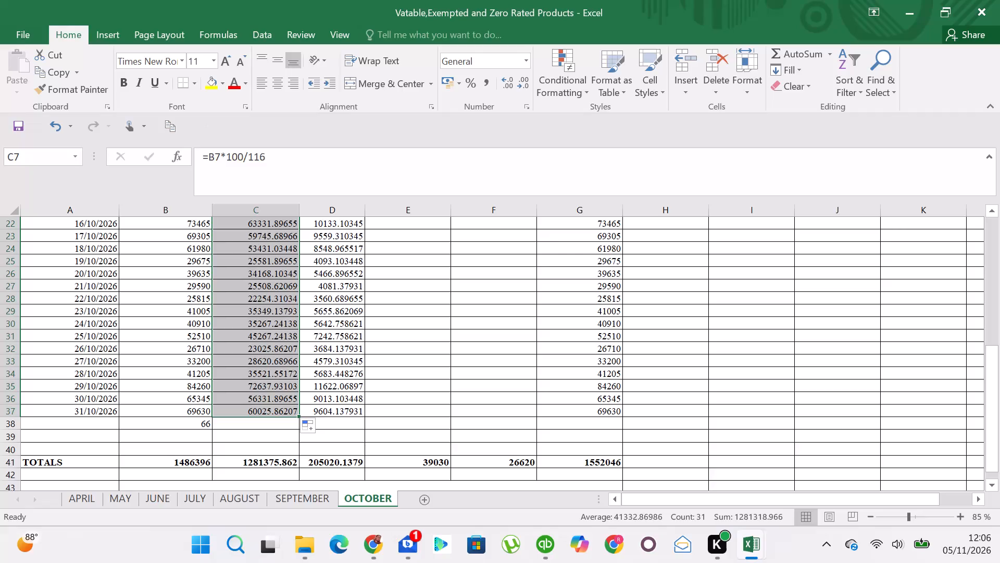
Refill the VAT formula =16%*C7 from 01/10/2026 in D7 down to 31/10/2026 in D37.
key(Up)
key(Up)
key(Up)
key(Up)
key(Up)
key(Up)
key(Up)
key(Up)
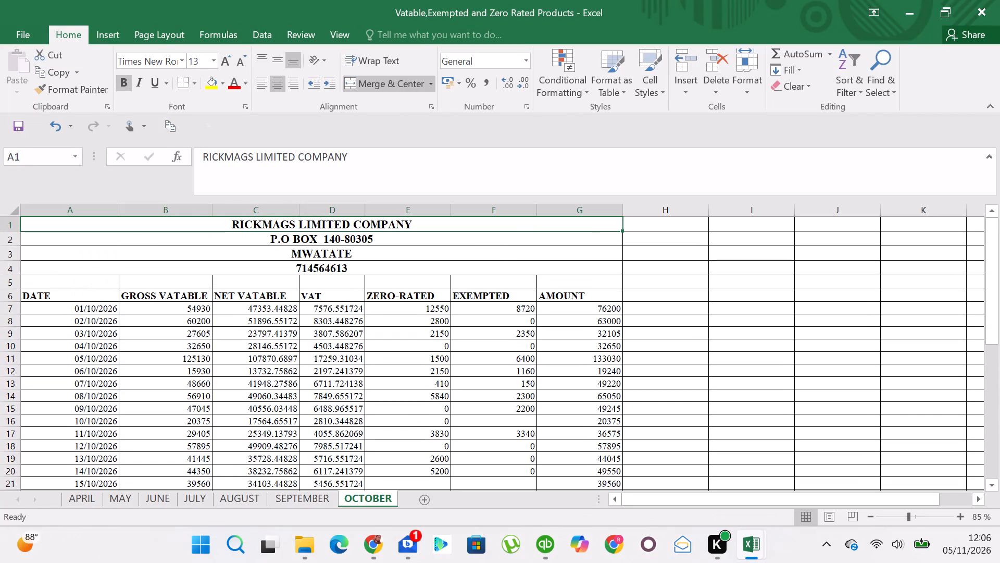
click(357, 314)
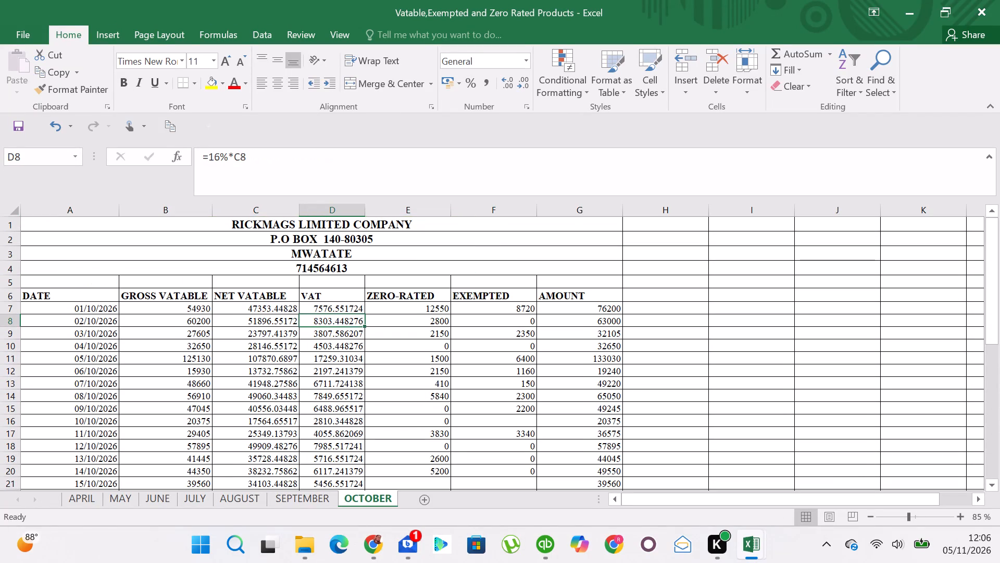
click(355, 311)
click(354, 310)
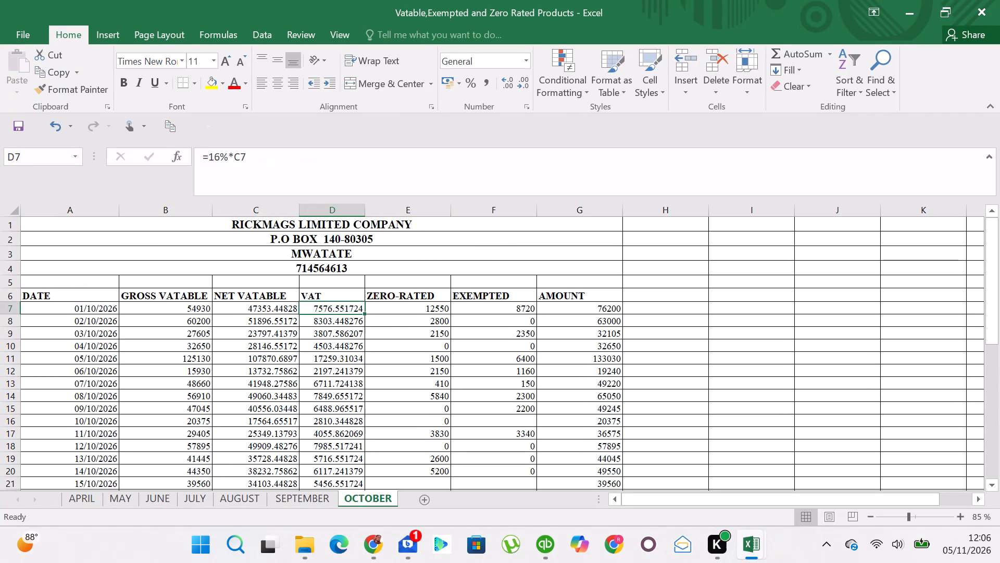
drag(361, 312, 347, 562)
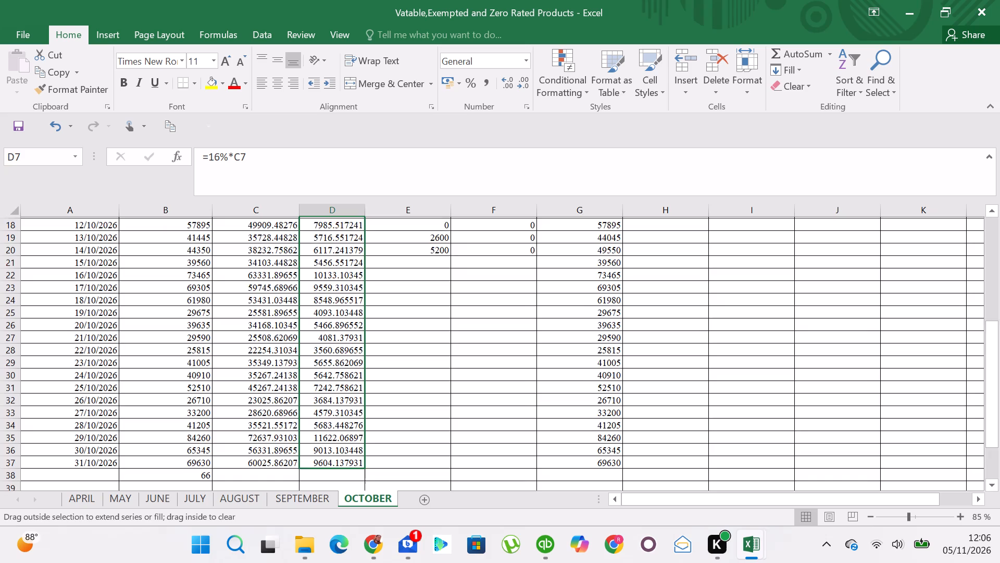
drag(347, 562, 367, 376)
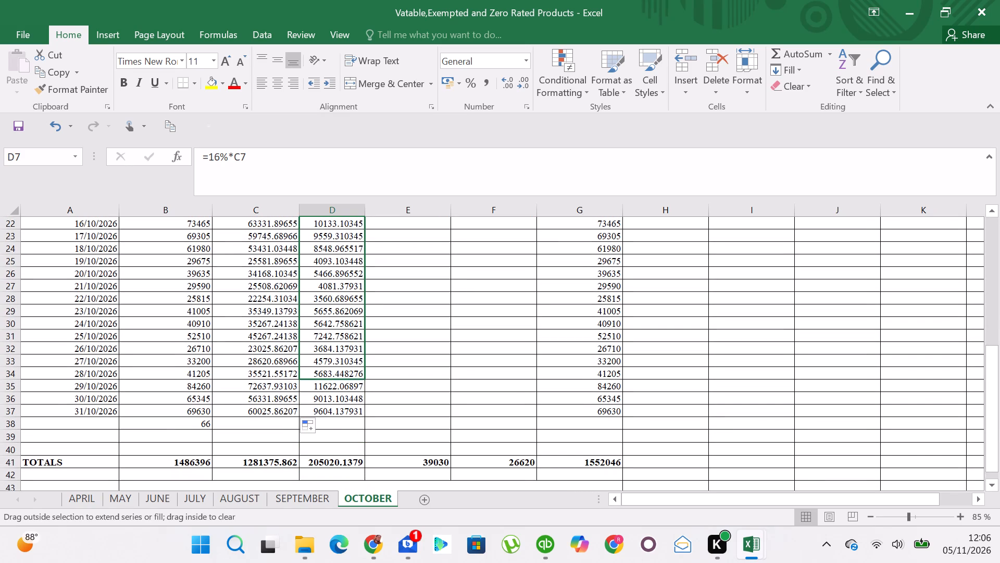
drag(367, 376, 360, 414)
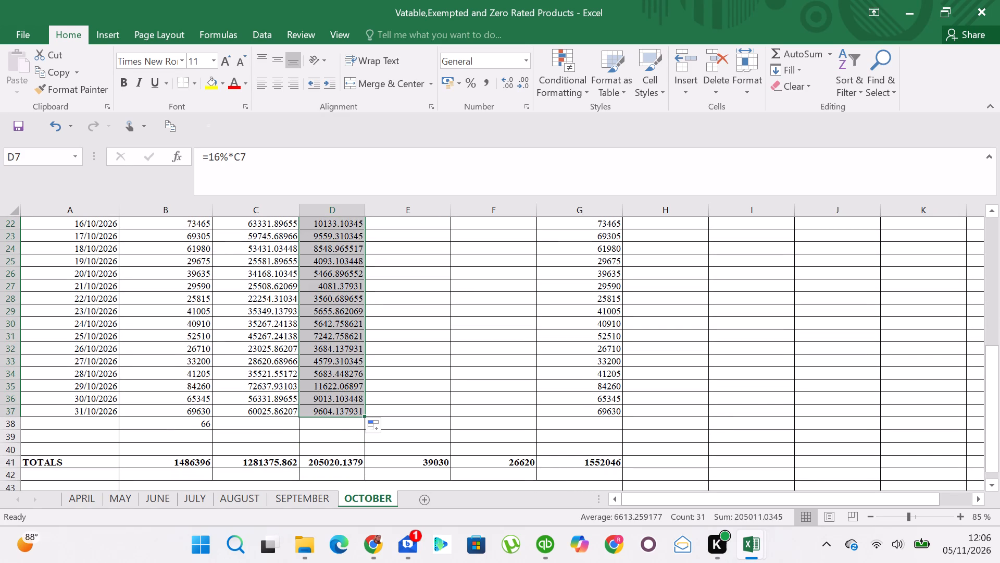
Clear the extra 66 from cell B38 below the gross vatable amounts.
click(199, 427)
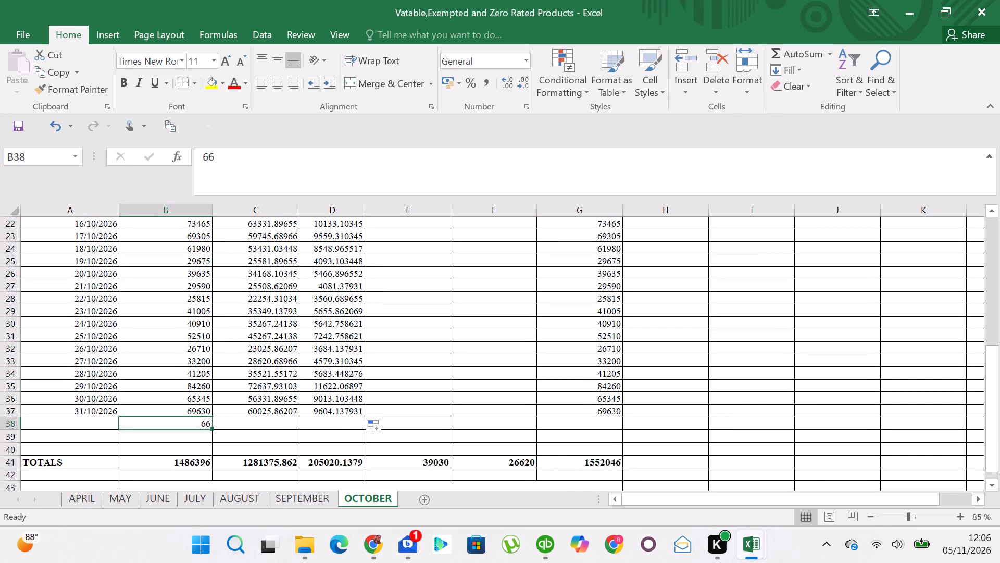
key(BackSpace)
click(422, 417)
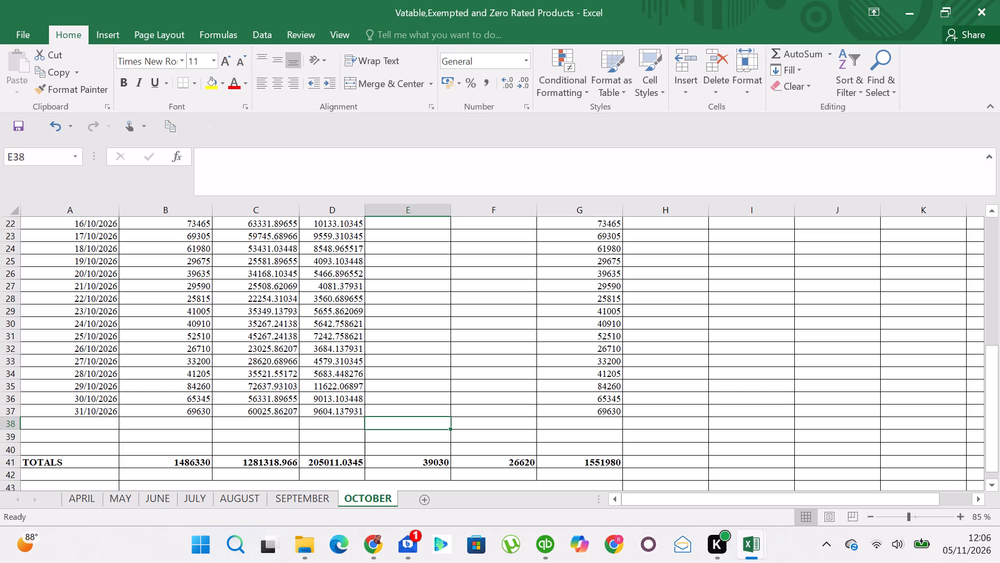
Review the gross vatable amounts from 31/10/2026 back to 01/10/2026, checking the first dates through 04/10/2026 one by one.
click(203, 412)
key(Up)
key(Up)
key(Up)
key(Up)
key(Up)
key(Up)
key(Up)
key(Up)
key(Up)
key(Up)
key(Up)
key(Up)
key(Up)
key(Up)
key(Up)
key(Up)
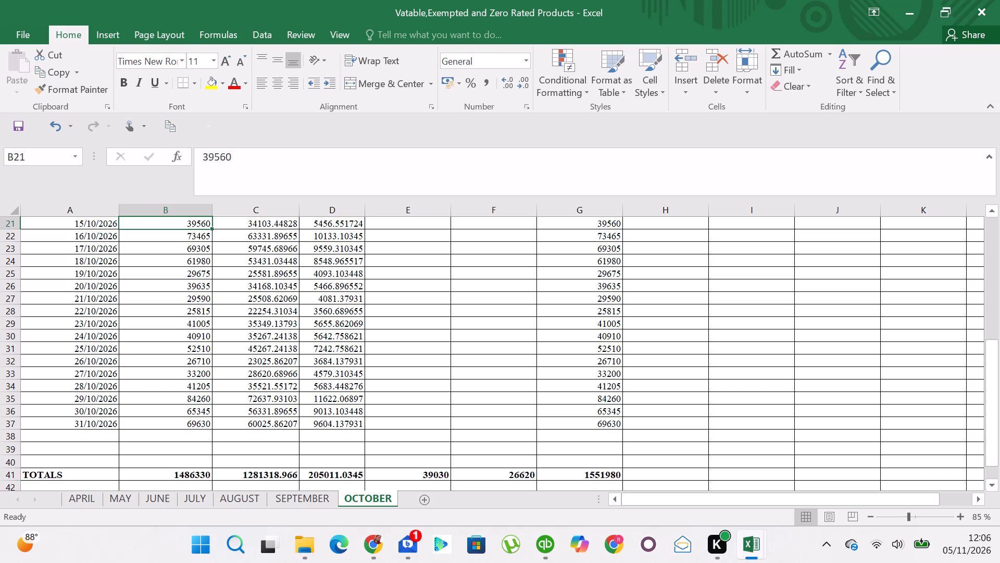
key(Up)
key(Up)
key(Up)
key(Up)
key(Up)
key(Up)
key(Up)
key(Up)
key(Up)
key(Up)
key(Up)
key(Up)
key(Up)
key(Up)
key(Up)
key(Up)
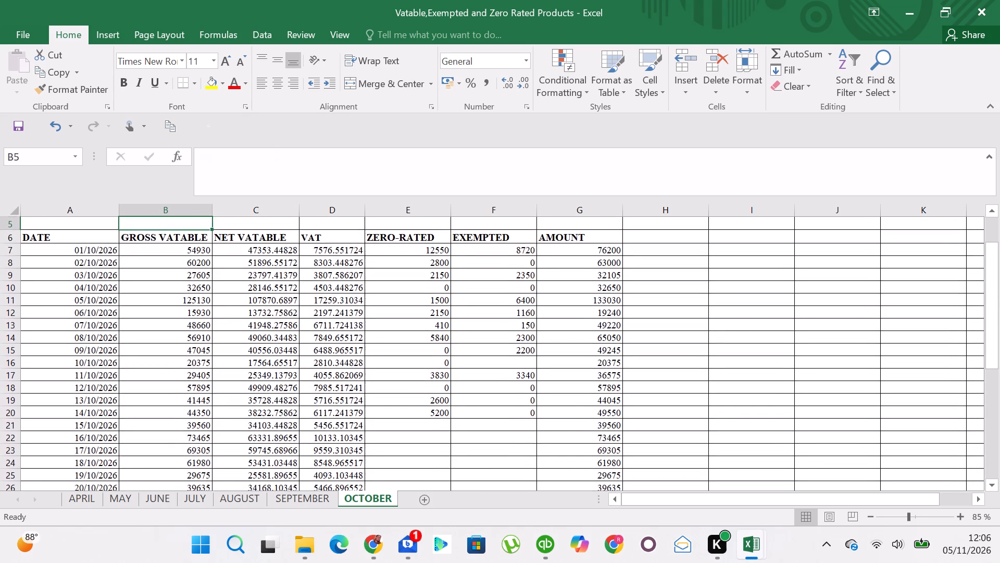
key(Down)
key(Down)
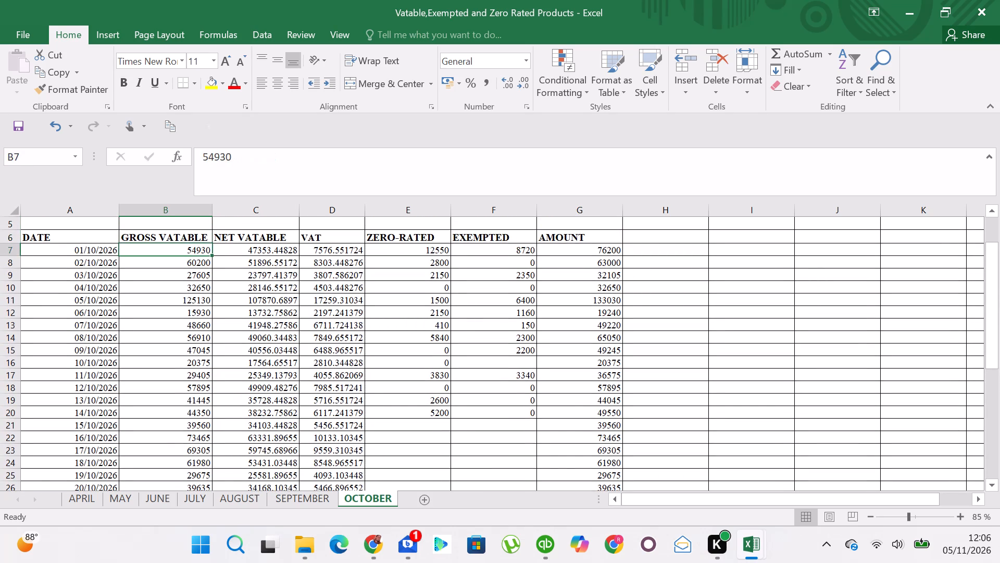
key(Down)
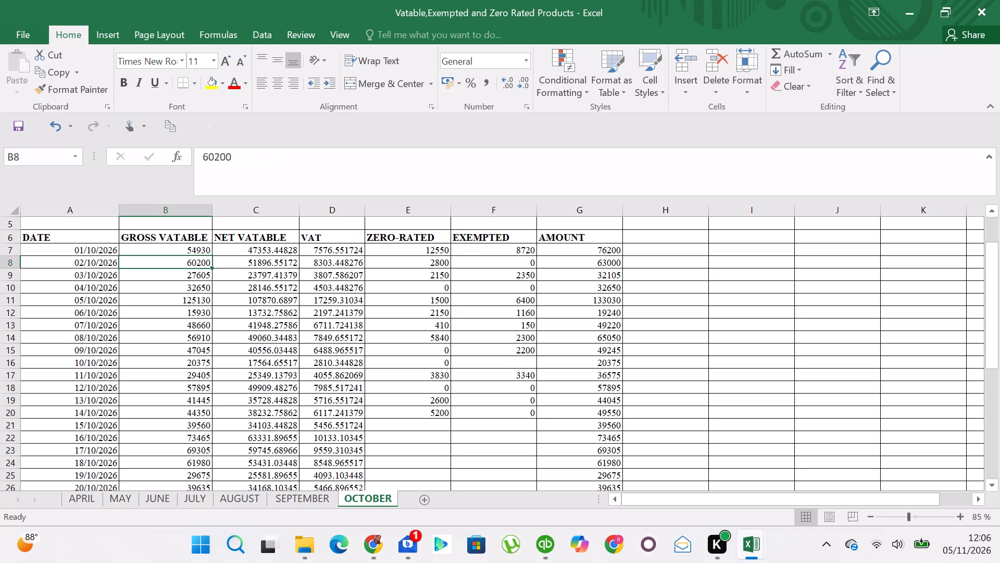
key(Down)
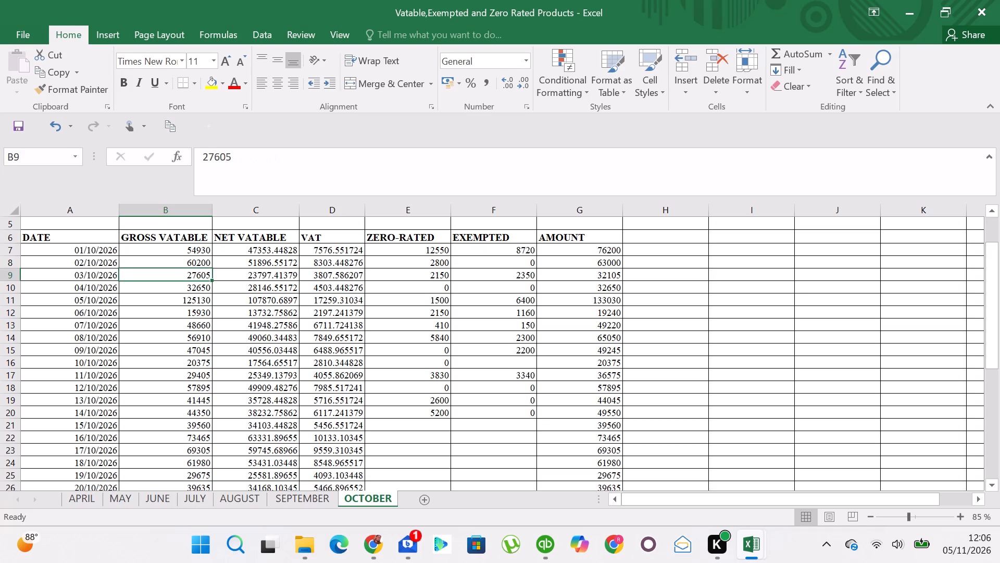
key(Down)
key(Down)
key(Up)
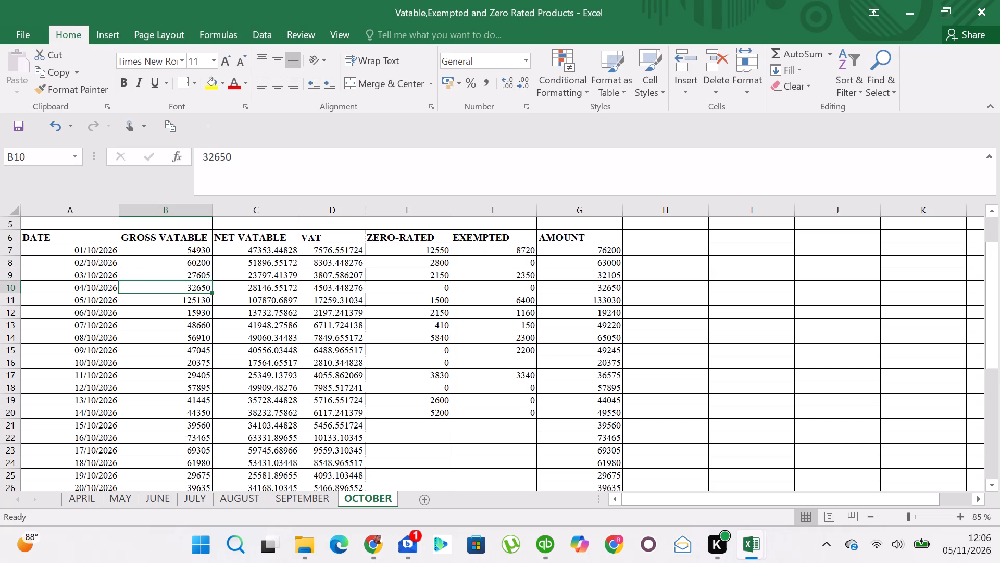
Edit the gross vatable amount for 04/10/2026 in B10 to 3250 and insert a 6 among its digits.
click(254, 160)
key(BackSpace)
key(BackSpace)
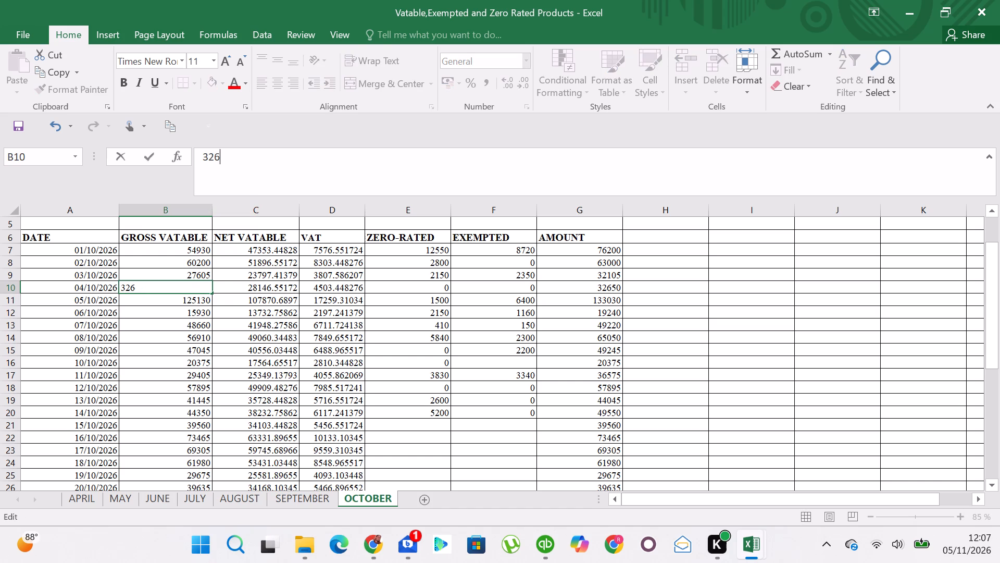
key(BackSpace)
key(5)
key(0)
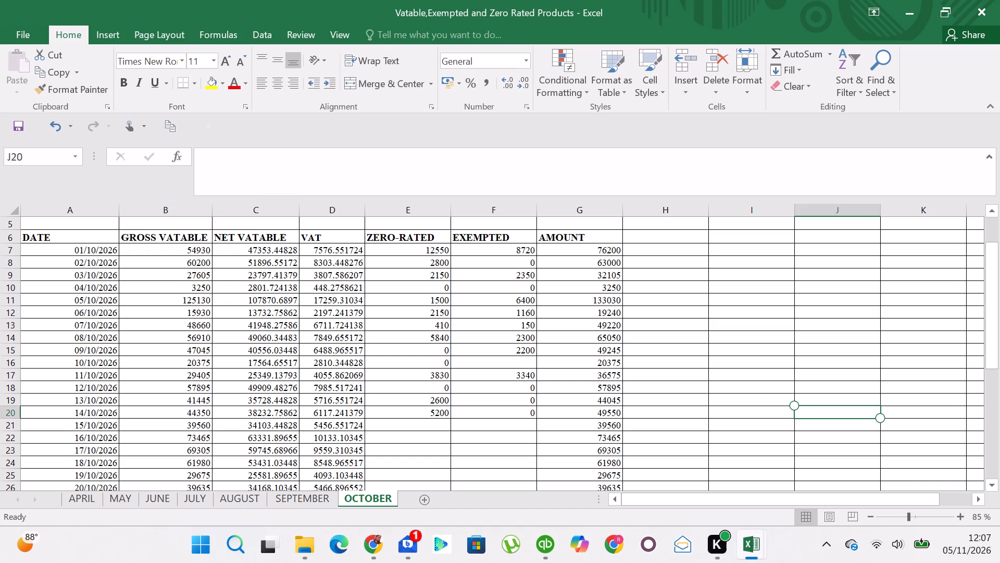
click(186, 287)
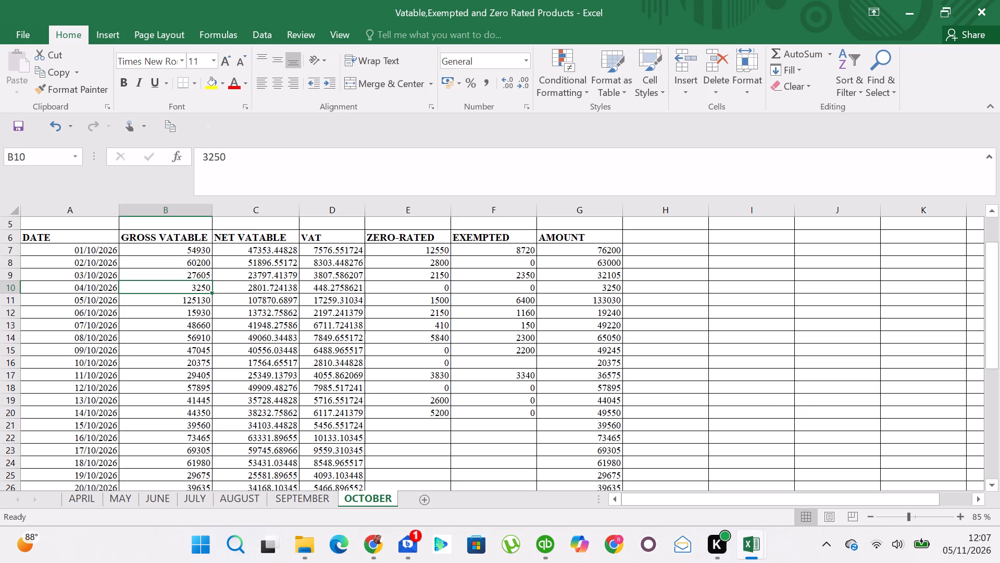
click(220, 153)
key(6)
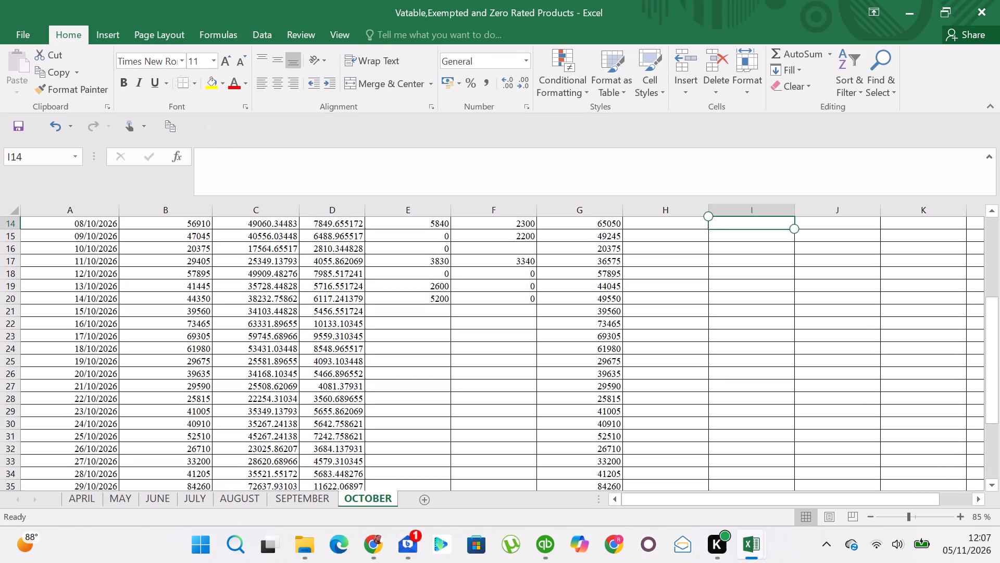
Enter zero-rated sales of 2925, 5230, 2600 and 2275 for 15/10/2026 through 18/10/2026 in E21 to E24.
click(440, 309)
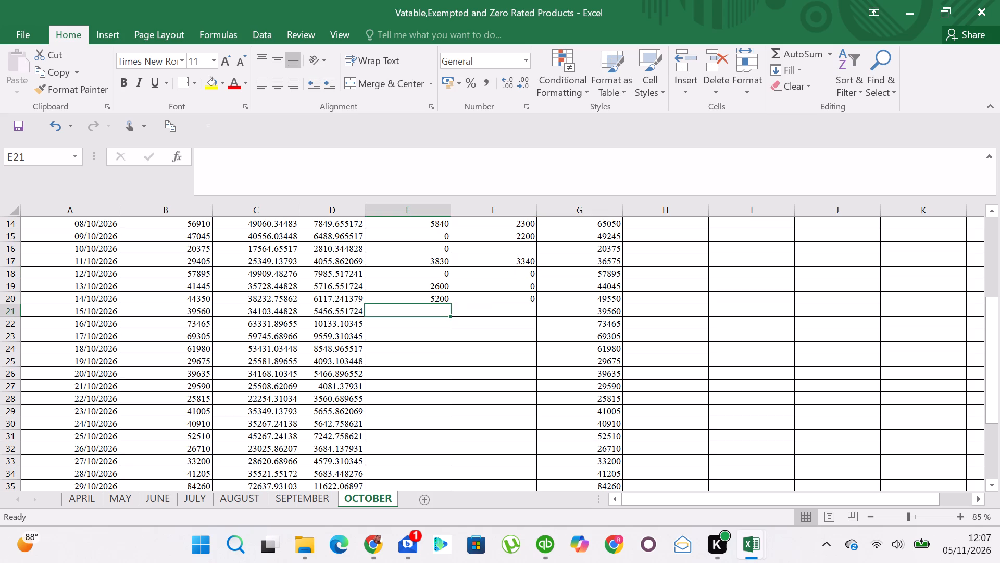
key(2)
text(995)
key(Down)
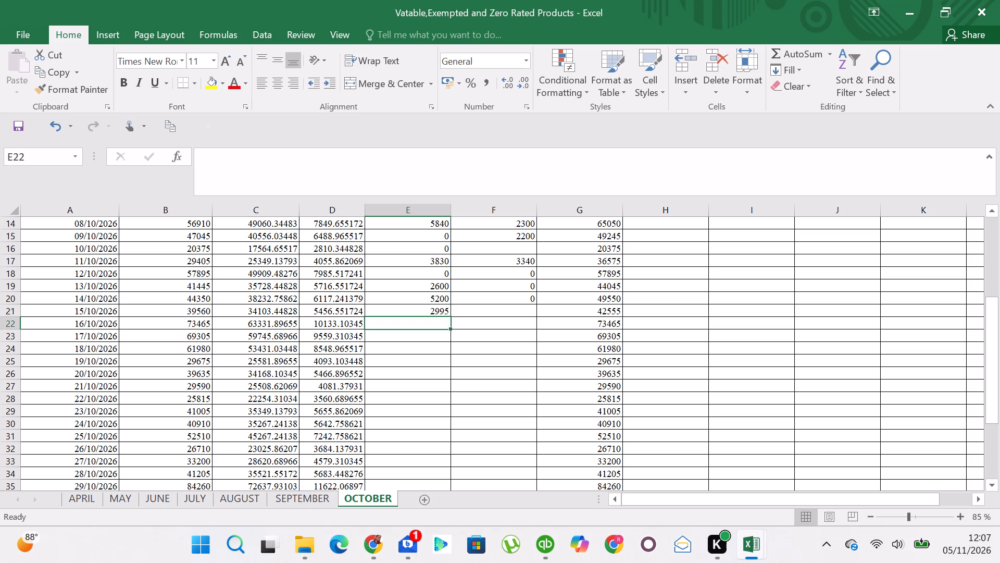
key(Up)
text(2925)
key(Down)
text(5230)
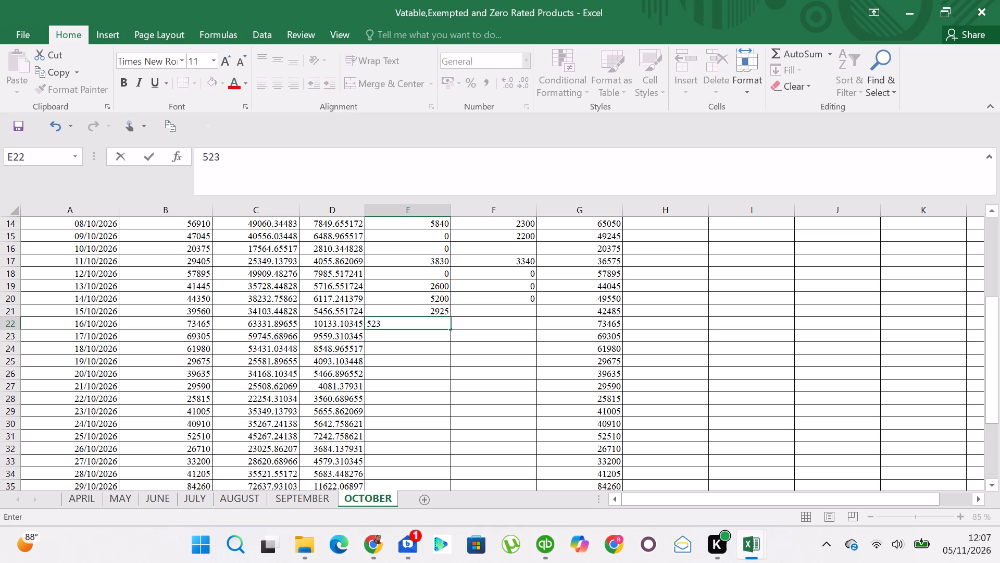
key(Down)
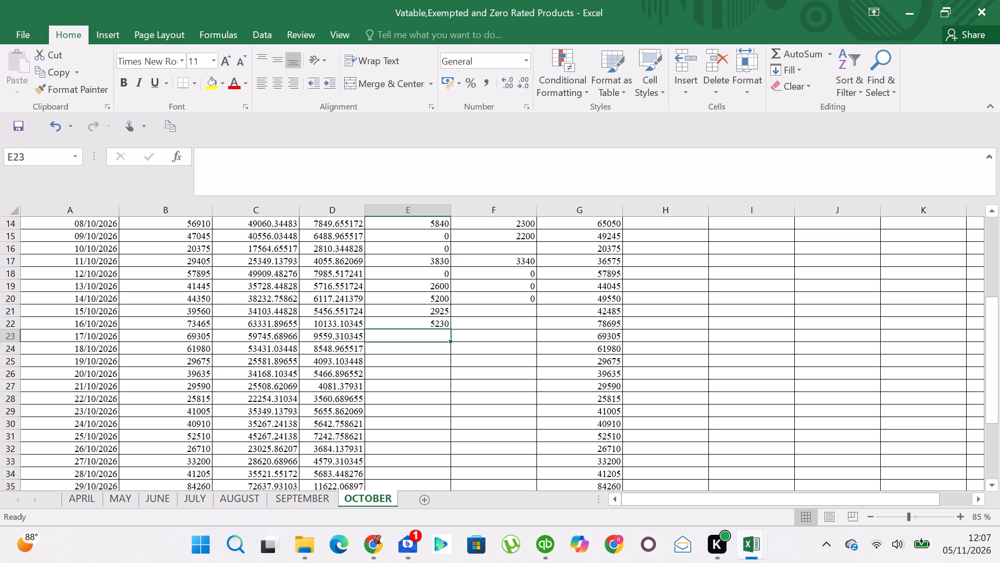
text(2600)
key(Down)
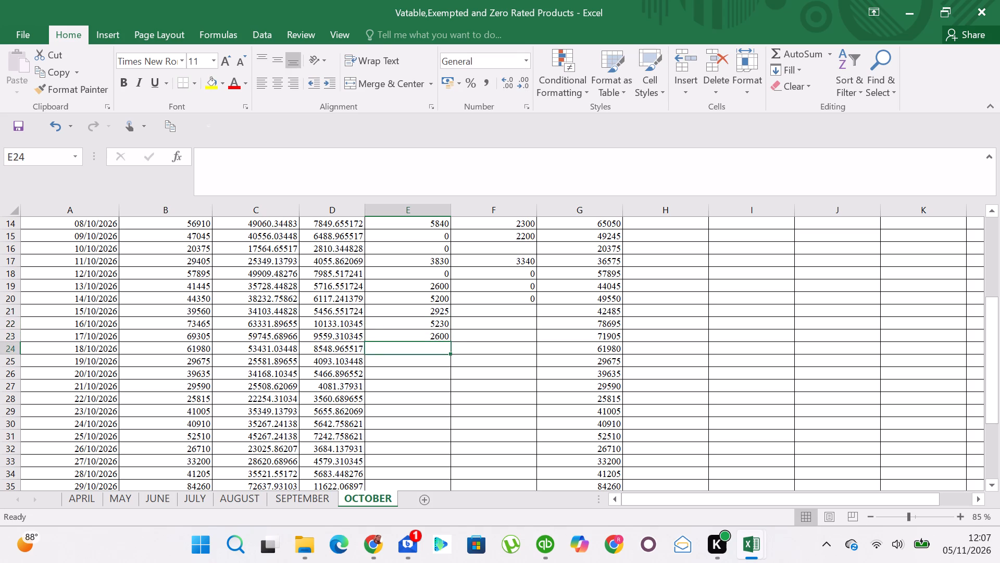
text(2275)
key(Down)
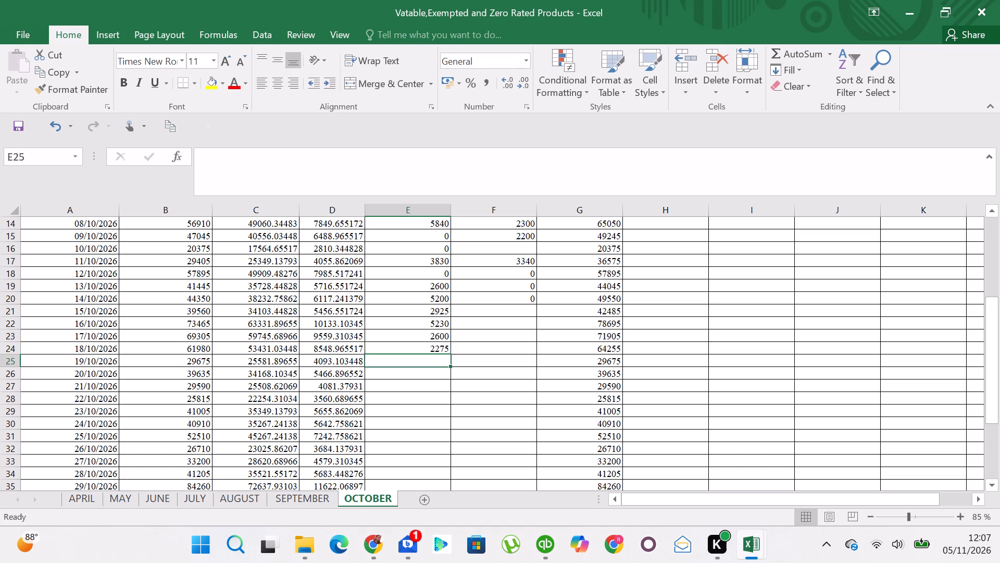
Enter zero-rated sales of 1300, 3900, 3900 and 3300 for 19/10/2026 through 22/10/2026 in E25 to E28.
text(10)
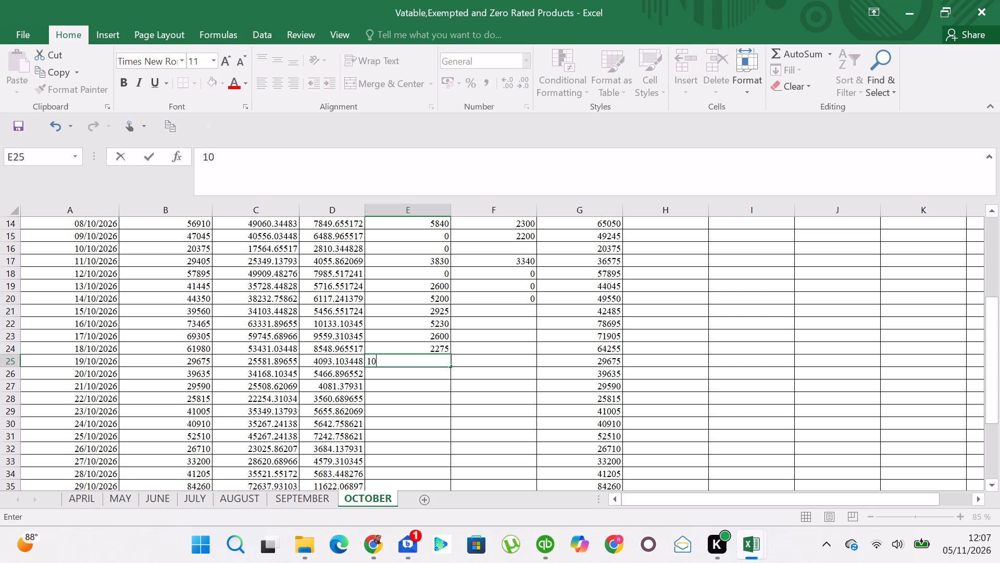
key(minus)
key(BackSpace)
key(BackSpace)
text(300)
key(Down)
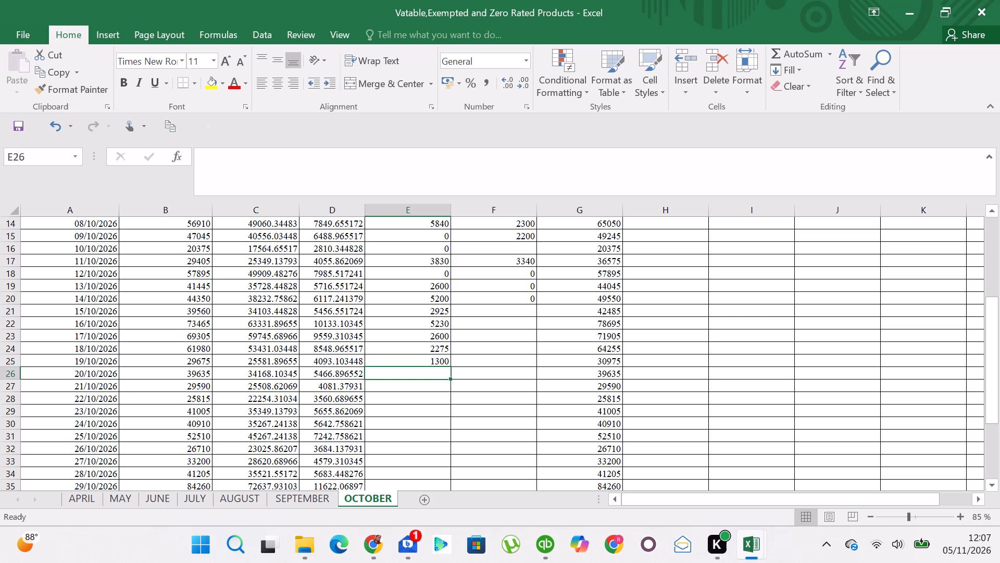
key(3)
text(00)
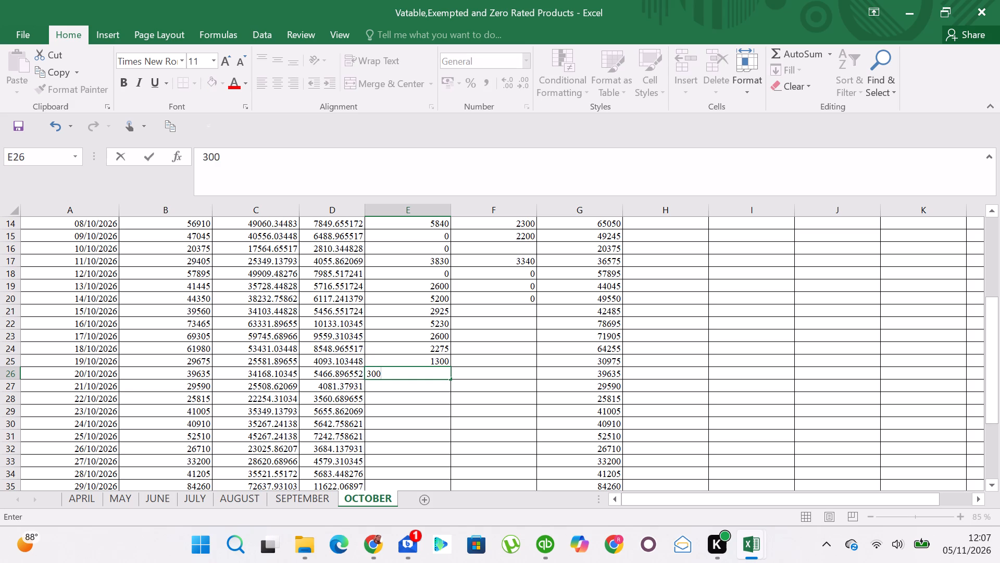
key(BackSpace)
key(BackSpace)
text(900)
key(Down)
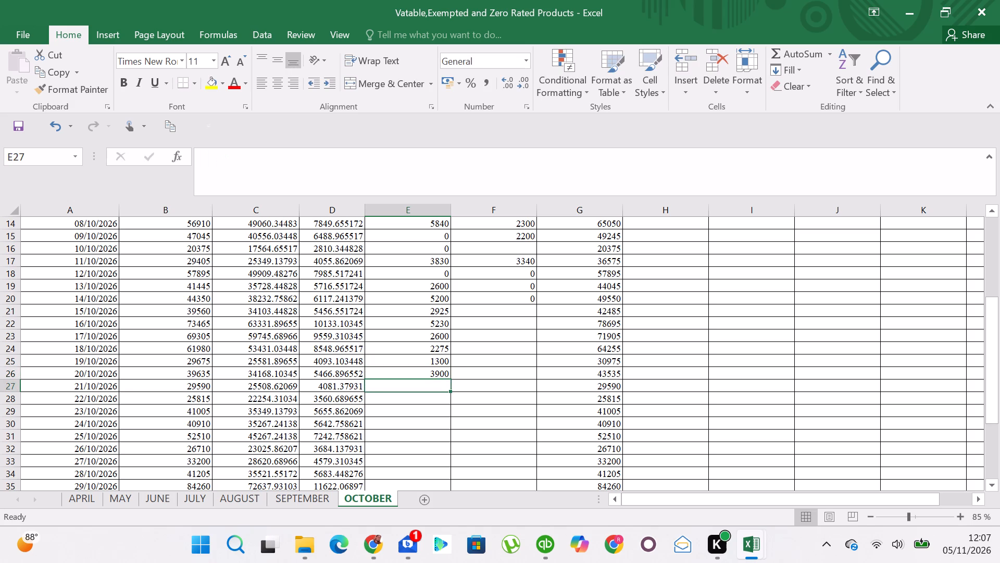
text(3900)
key(Down)
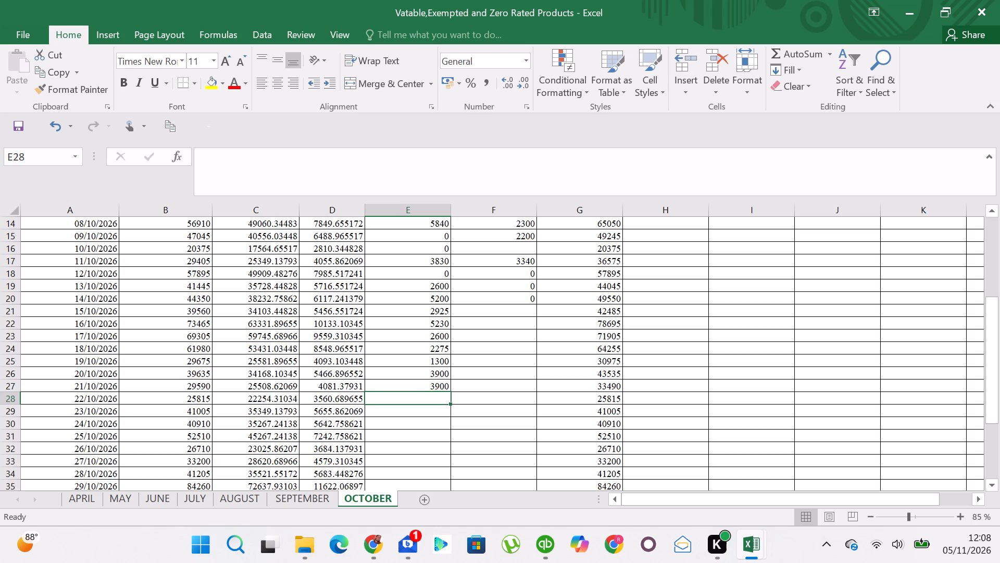
text(33)
text(00)
key(Right)
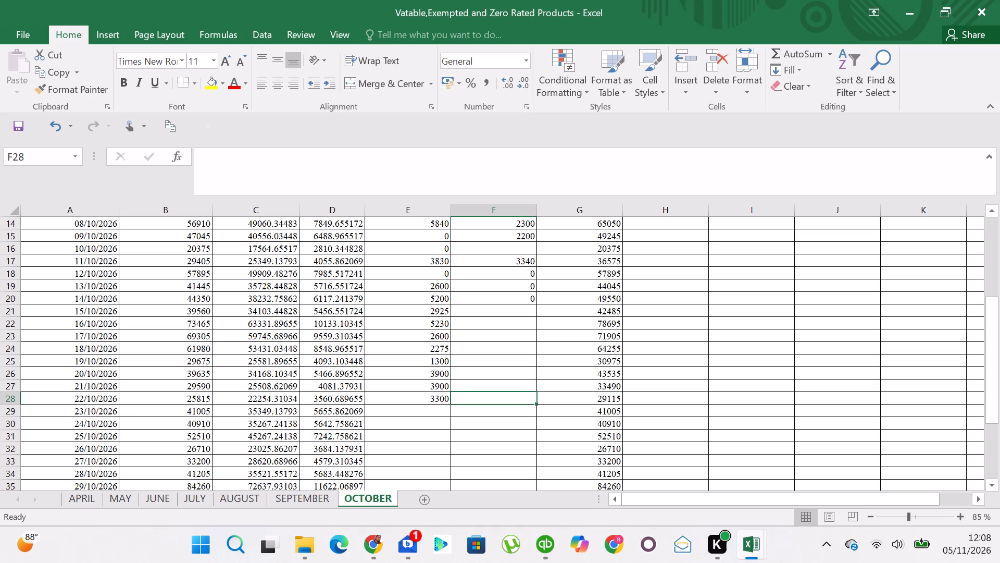
Enter exempted sales of 450 for 22/10/2026 in F28 and set that date's zero-rated sales in E28 to 5300.
text(450)
key(Left)
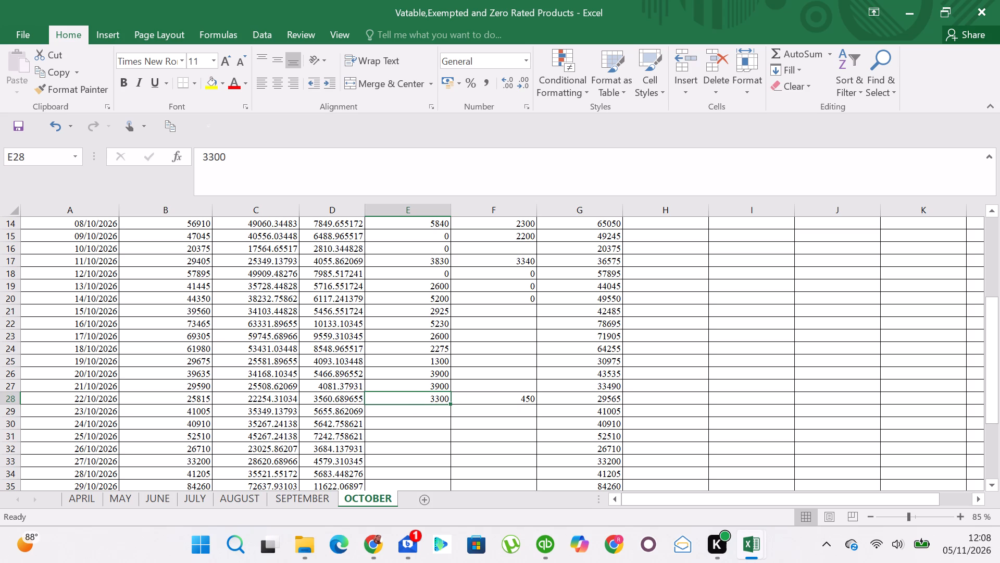
text(5300)
key(Down)
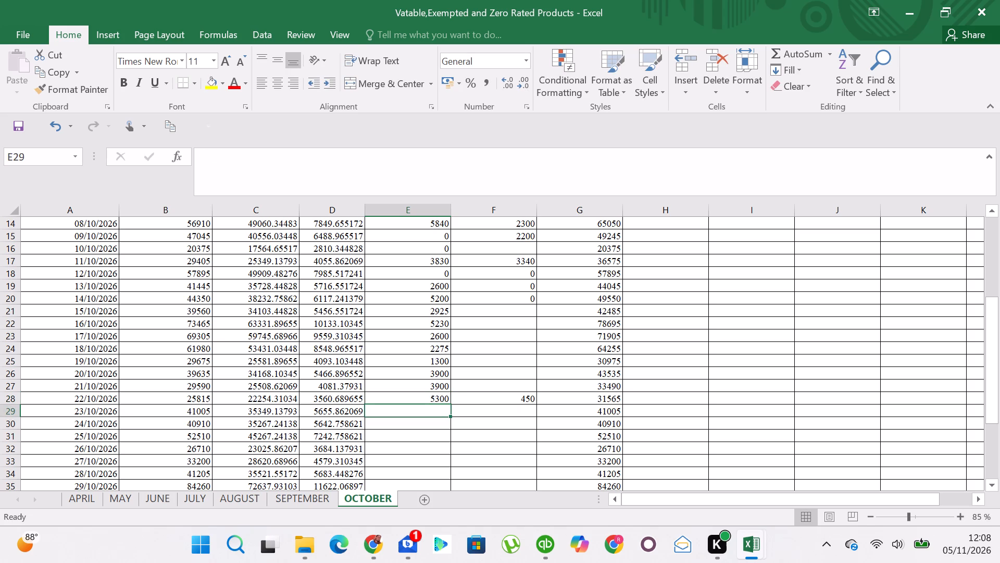
Enter exempted sales of 0, 4600, 0 and 7000 for 15/10/2026 through 18/10/2026 in F21 to F24.
click(519, 306)
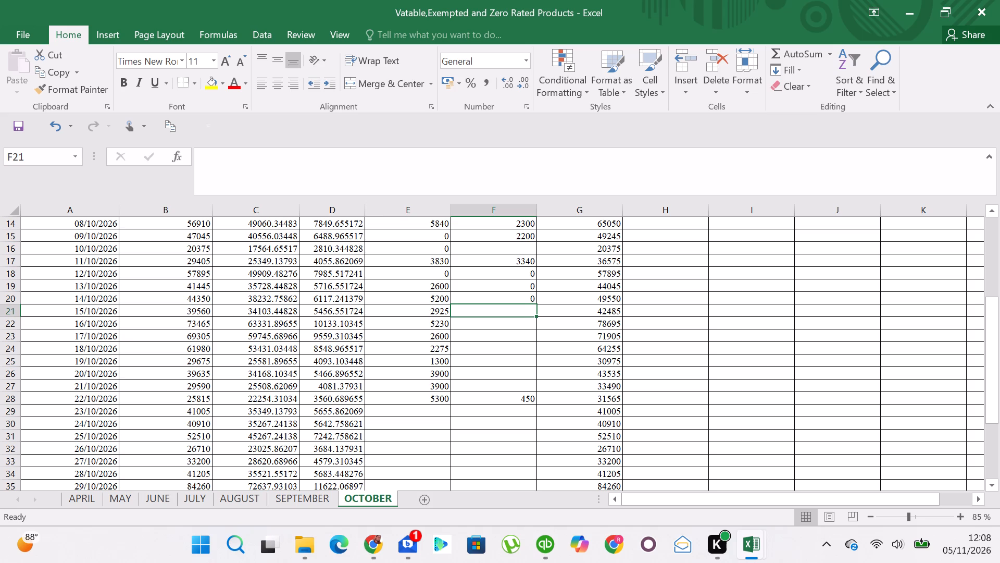
key(0)
key(Down)
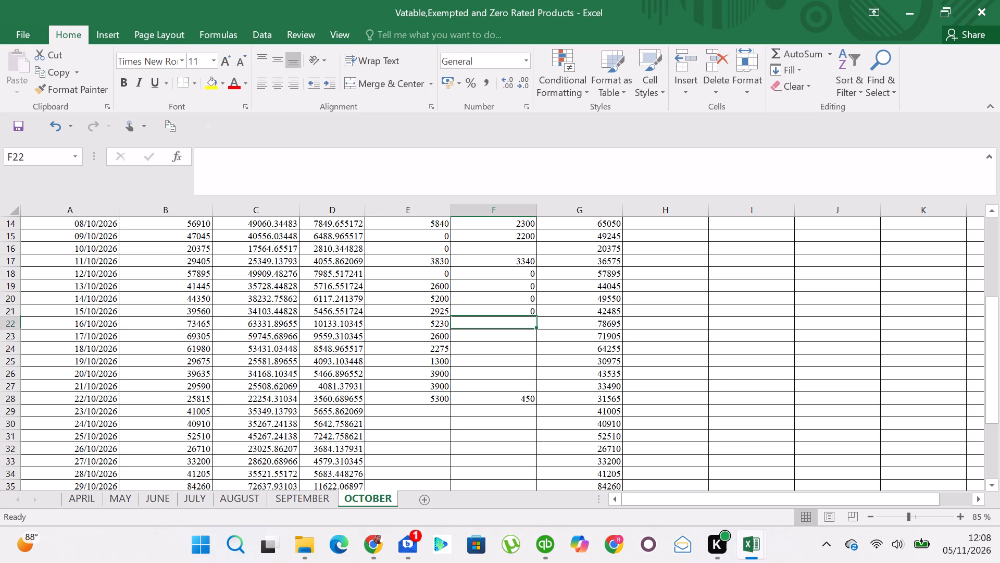
text(4600)
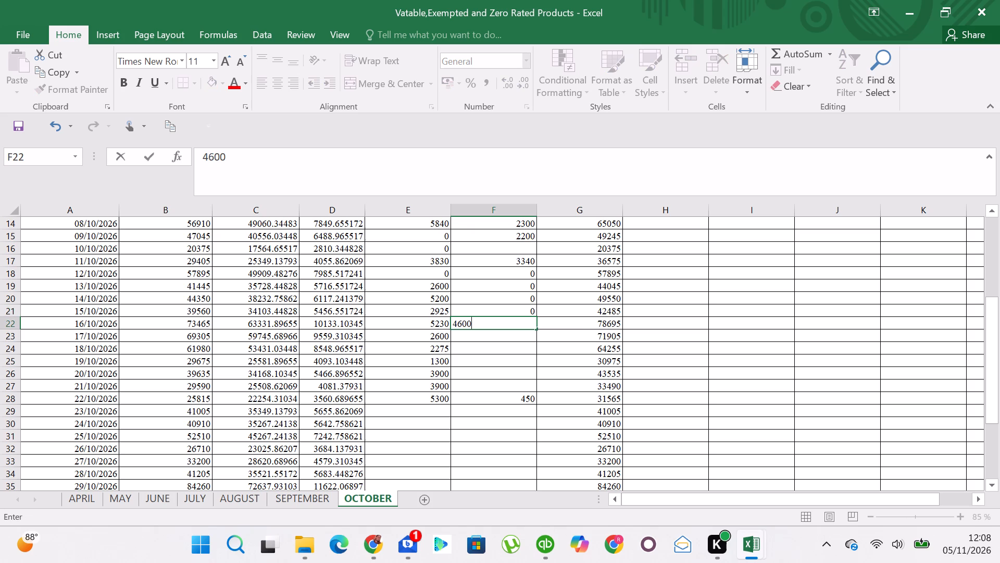
key(Down)
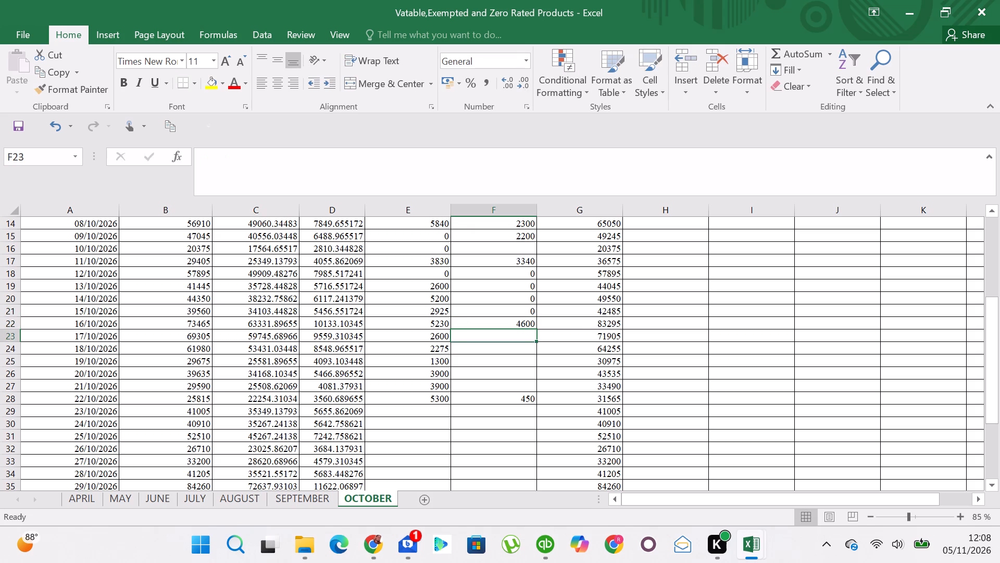
key(Down)
key(Up)
key(0)
key(Down)
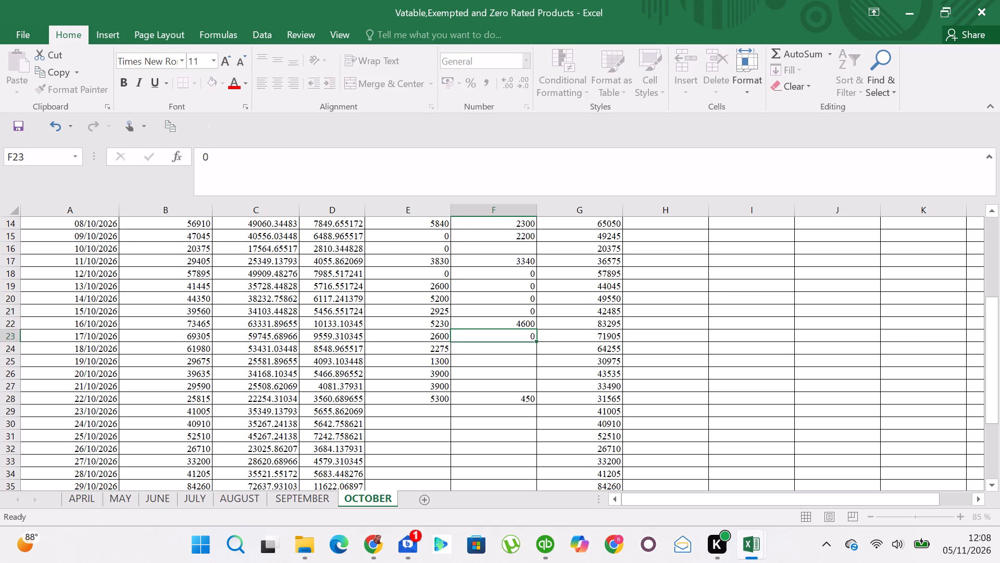
text(7000)
key(Down)
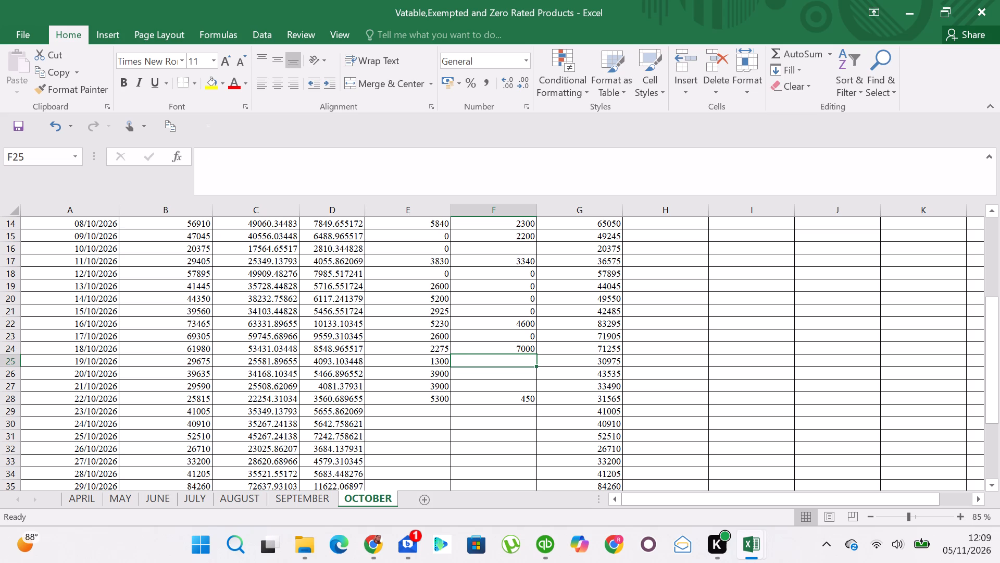
Enter exempted sales of 0 for each date from 19/10/2026 to 21/10/2026, 4700 for 23/10/2026 and 3400 for 24/10/2026.
key(0)
key(Down)
key(0)
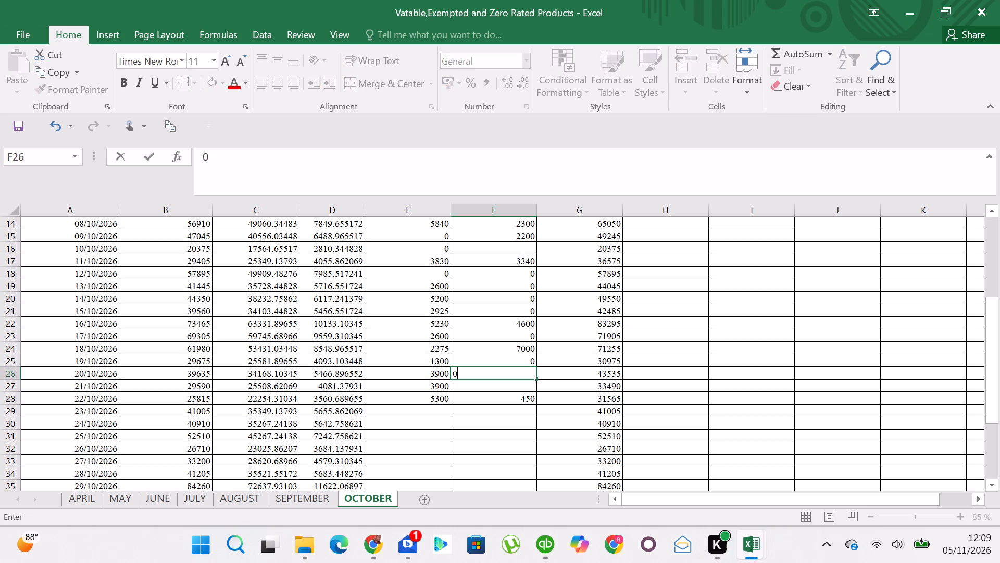
key(Down)
key(0)
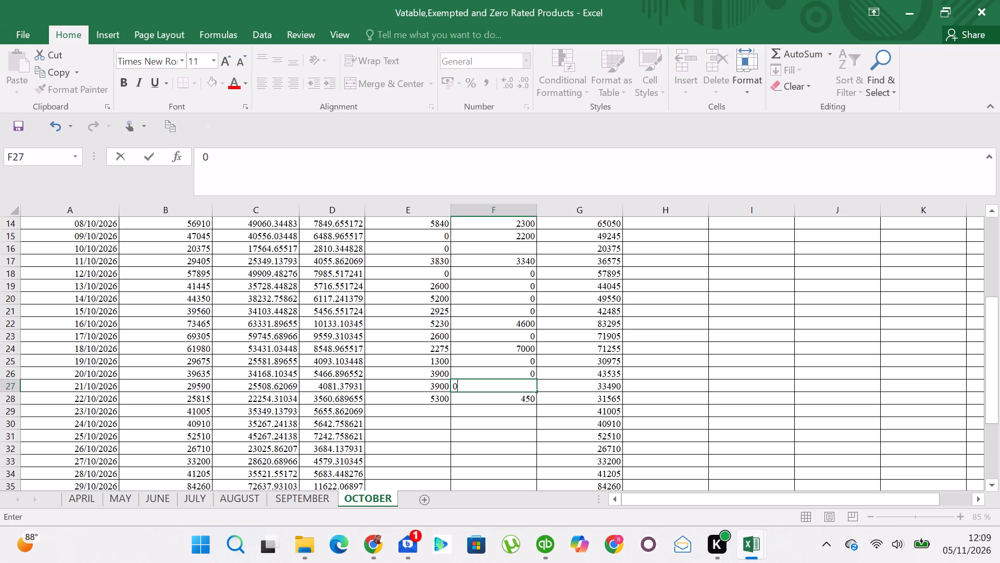
key(Down)
key(Down)
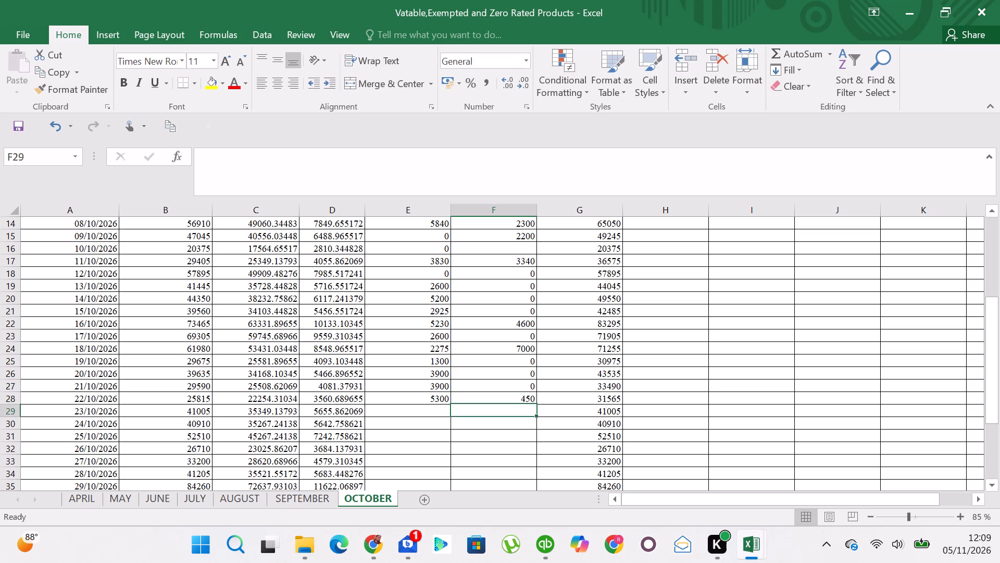
text(4700)
key(Down)
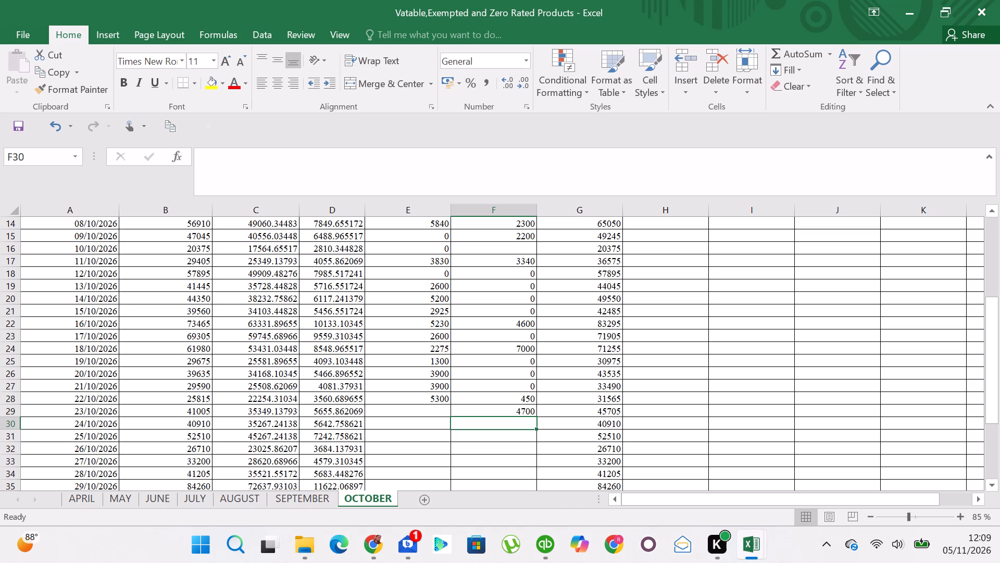
text(3400)
key(Down)
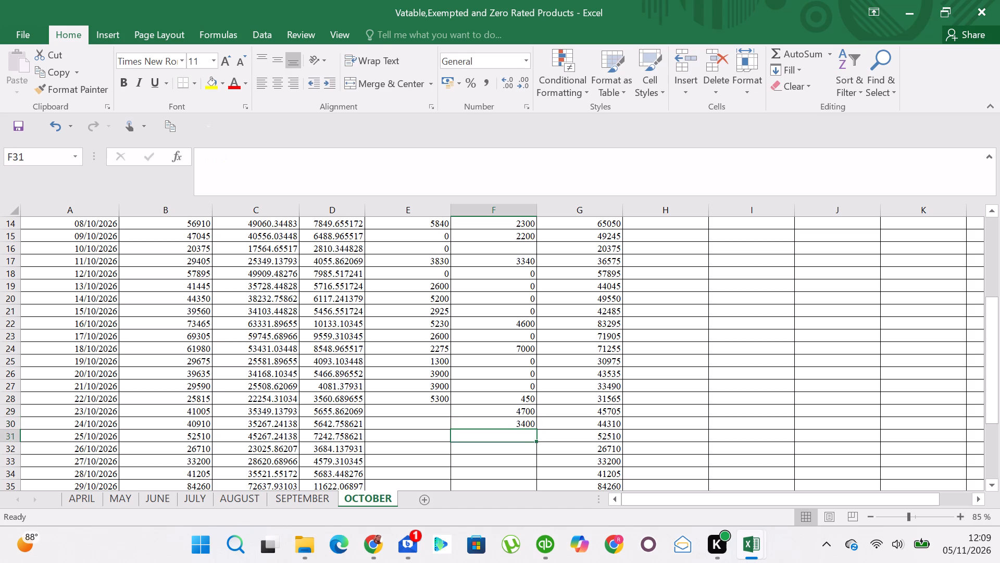
Enter exempted sales of 0 for each date from 25/10/2026 to 30/10/2026 and 3980 for 31/10/2026 in F31 to F37.
key(0)
key(Down)
key(0)
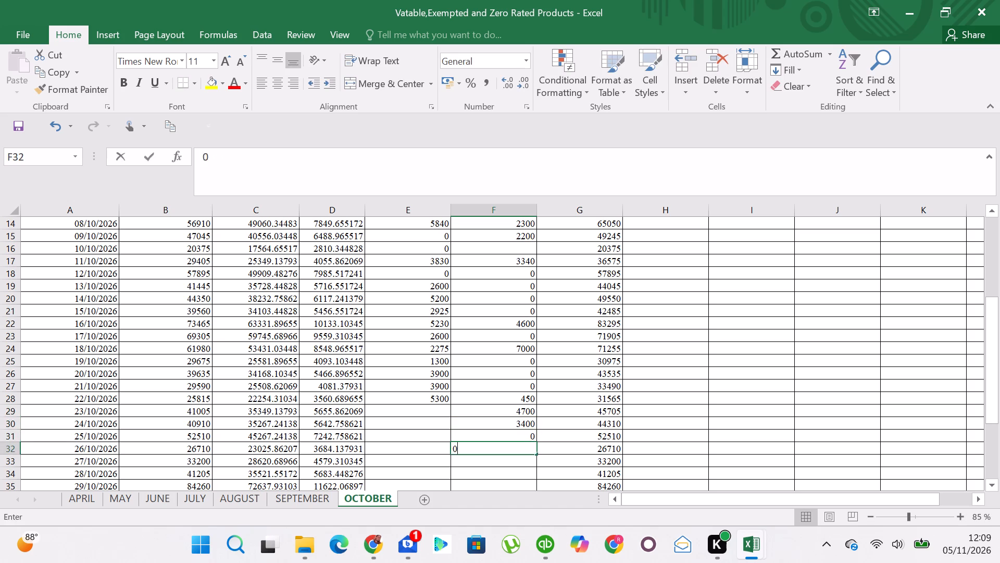
key(Down)
key(0)
key(Down)
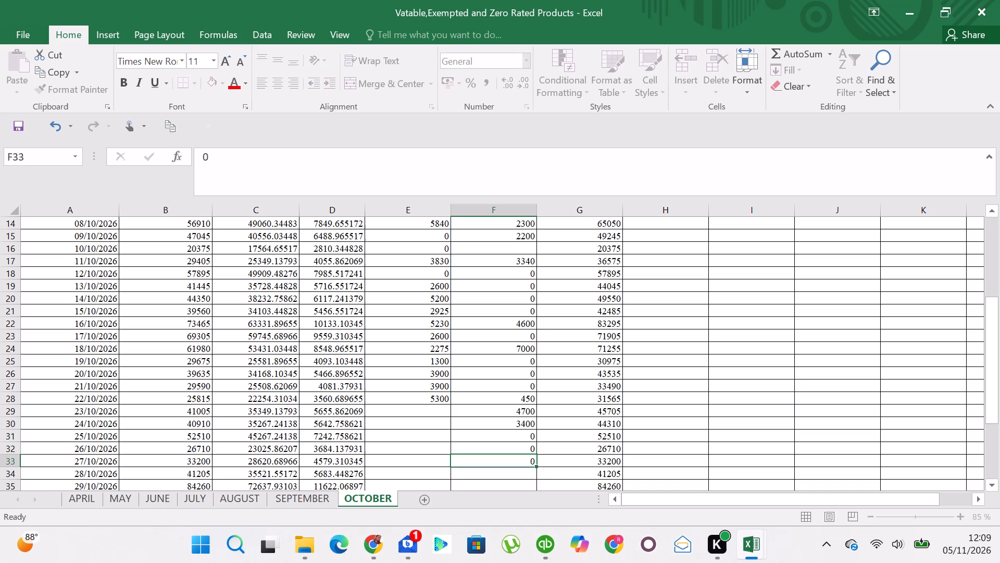
key(0)
key(Down)
key(0)
key(Down)
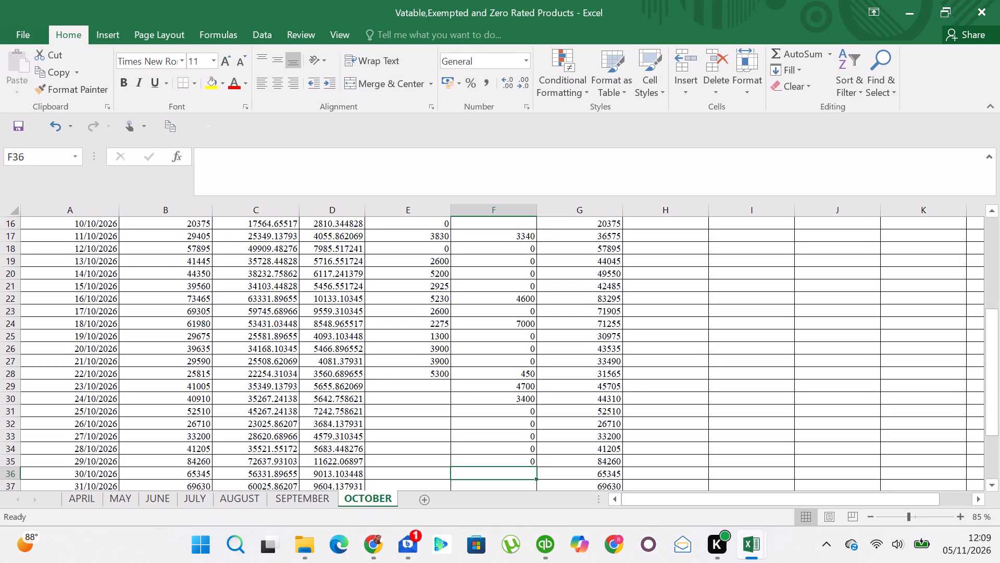
key(0)
key(Down)
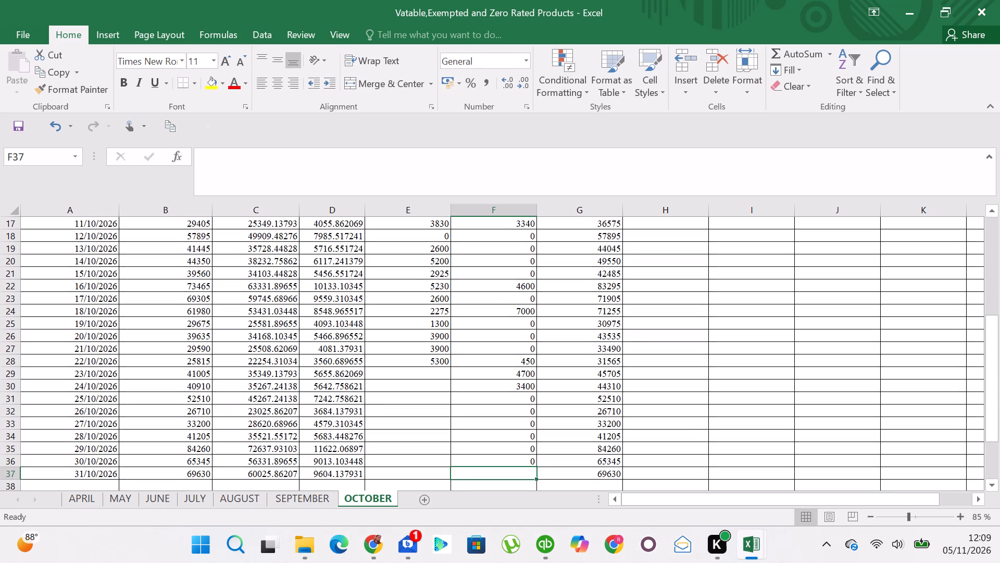
text(3980)
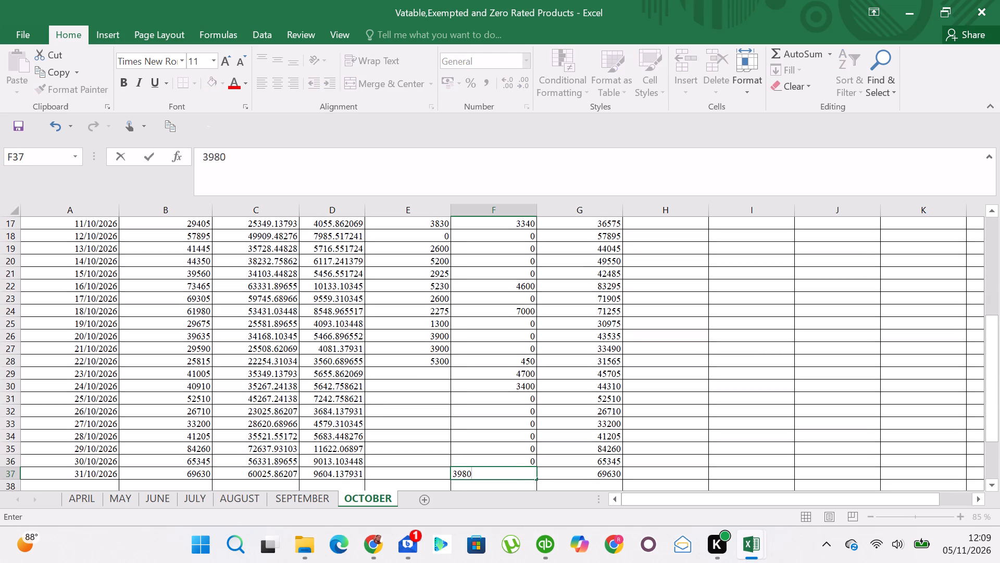
key(Left)
Enter zero-rated sales of 1050 for 31/10/2026 in E37 and 2150 for 30/10/2026 in E36.
text(10)
text(50)
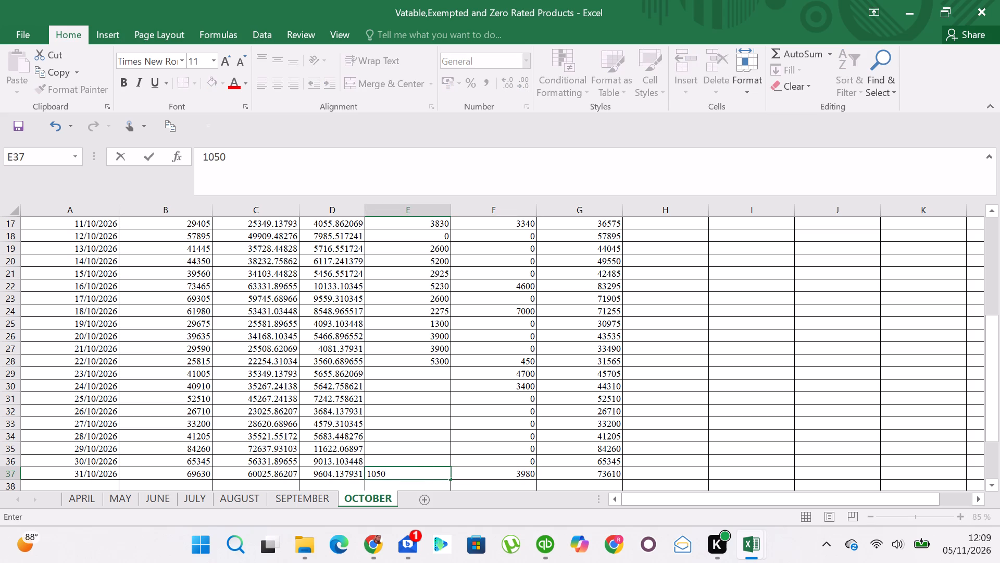
key(Up)
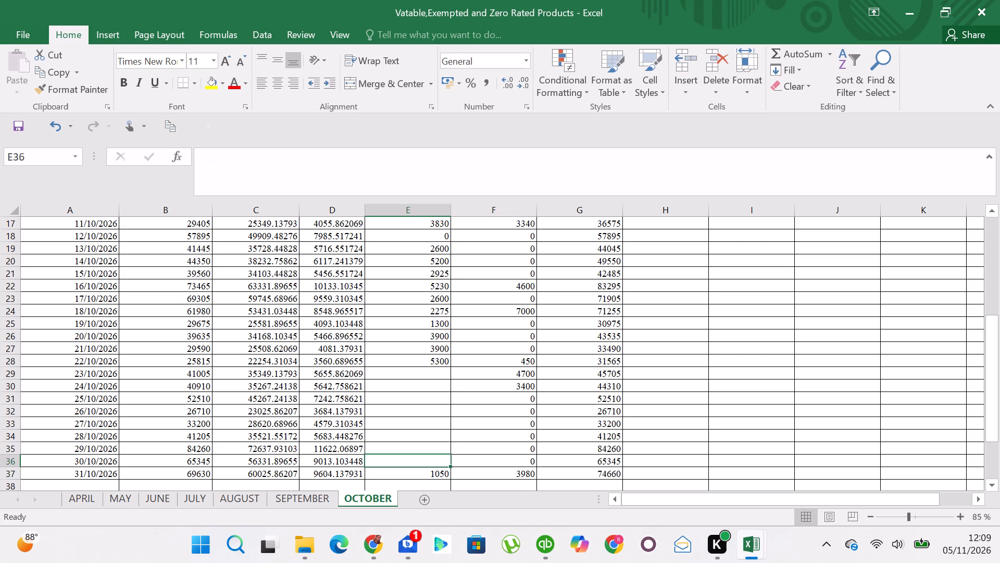
text(215)
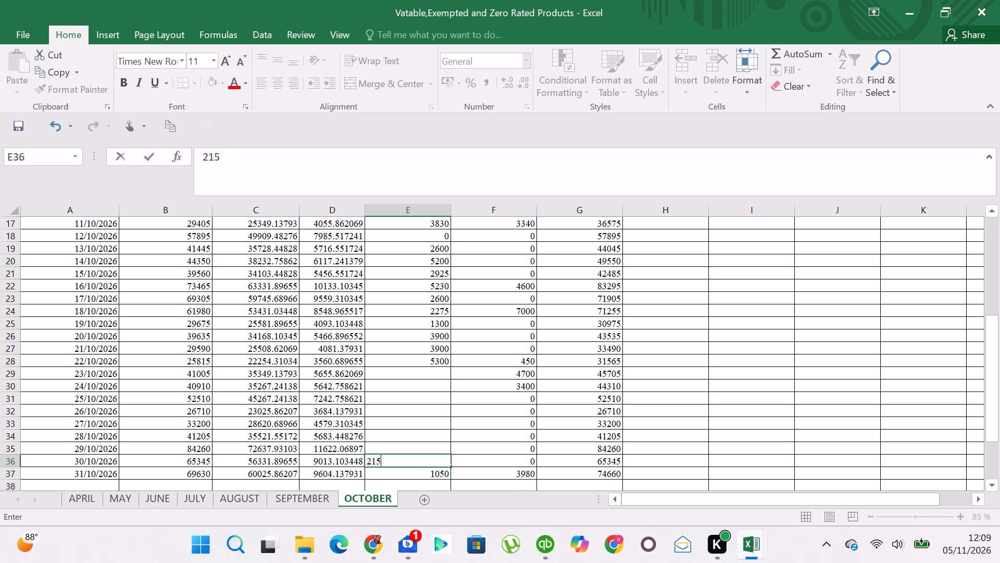
key(Up)
key(Down)
text(21)
text(50)
key(Up)
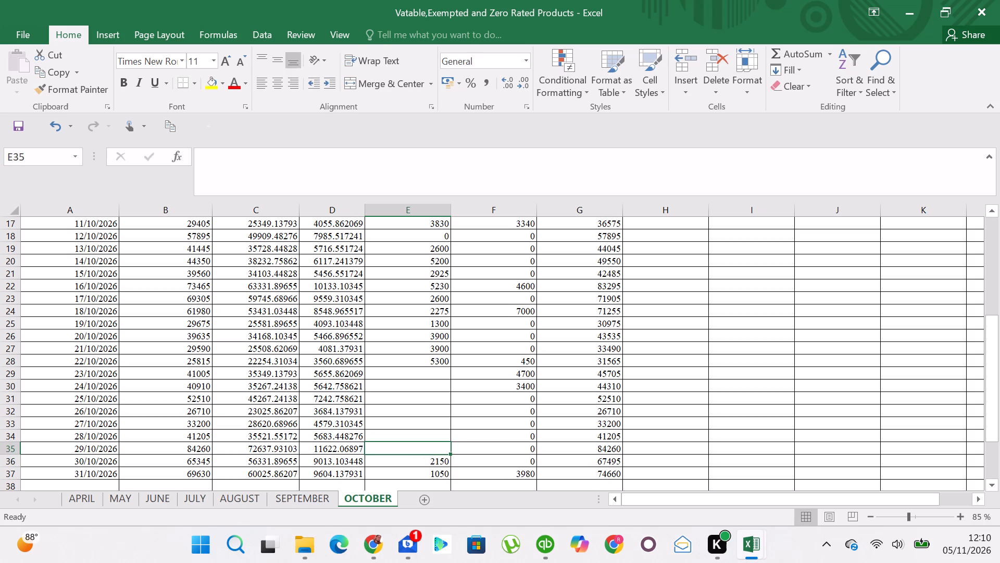
Enter zero-rated sales of 0 for each date from 29/10/2026 back to 25/10/2026 in E35 to E31.
key(0)
key(Up)
key(0)
key(Up)
key(0)
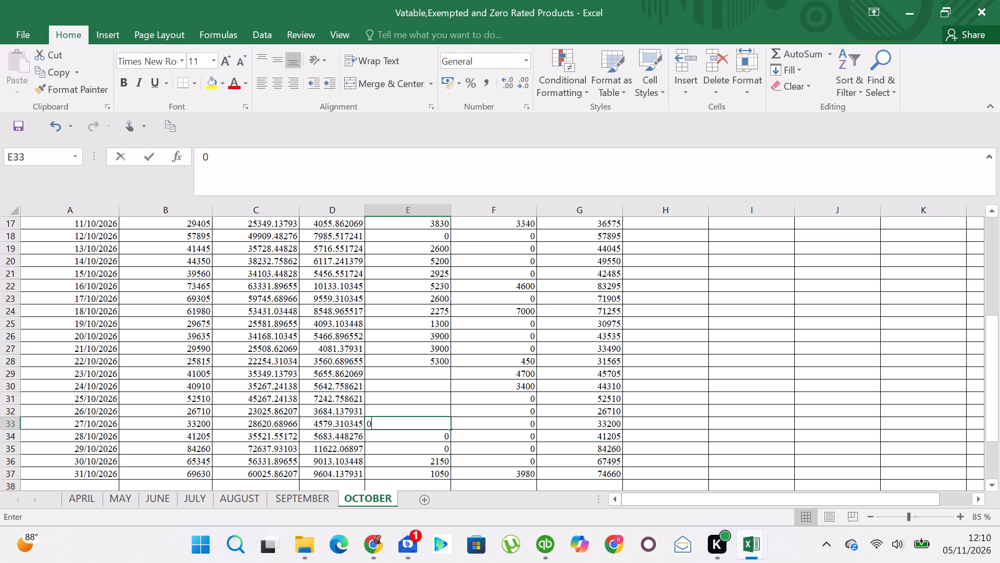
key(Up)
key(0)
key(Up)
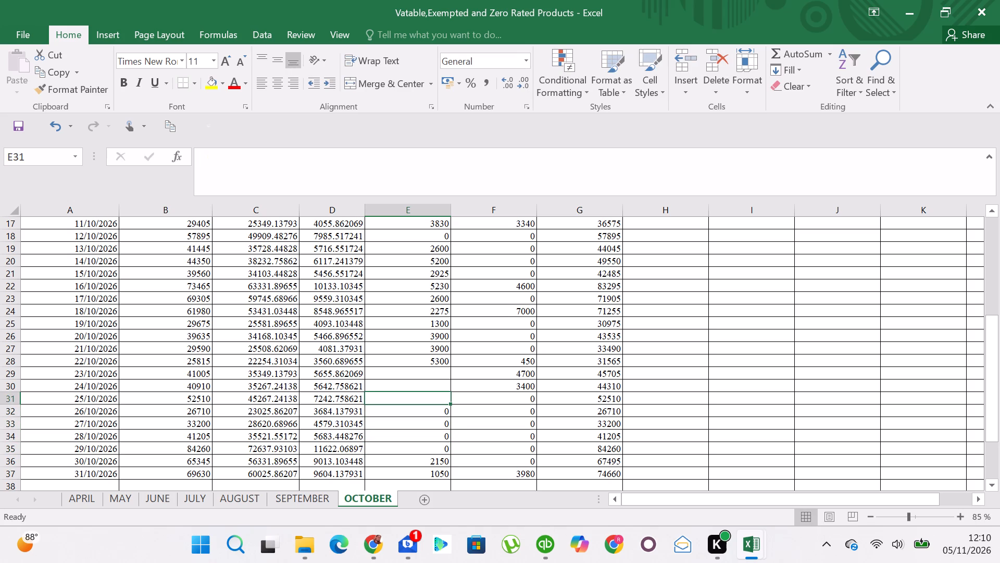
key(0)
key(Up)
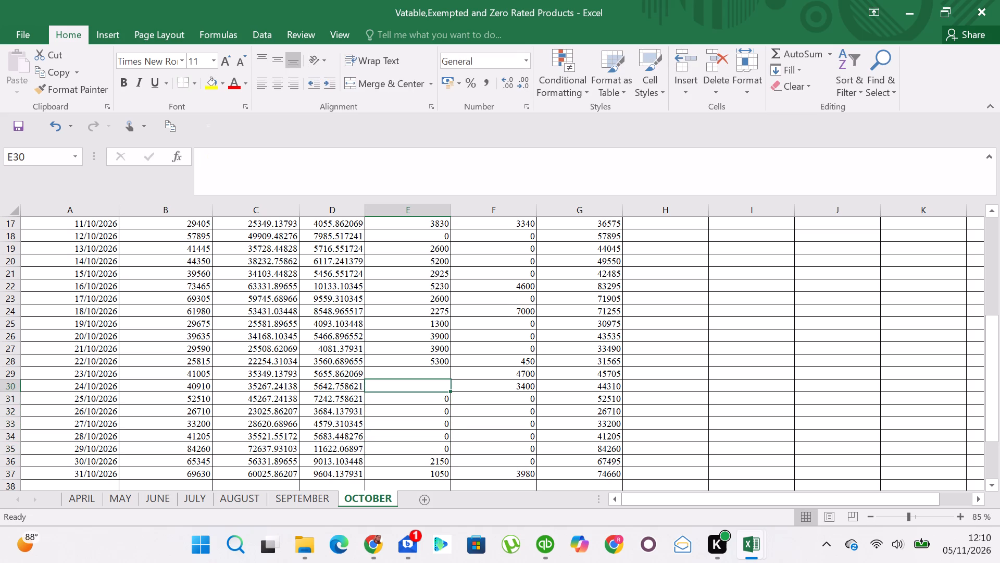
Enter zero-rated sales of 2000 for 24/10/2026 in E30 and 12000 for 23/10/2026 in E29.
text(2000)
key(Up)
text(12000)
key(Up)
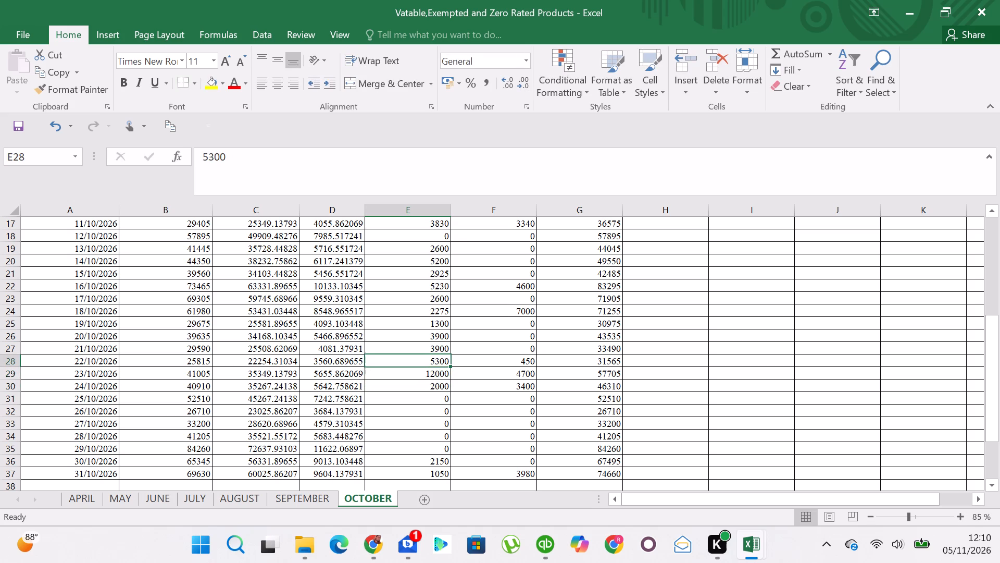
Check the zero-rated entries down through the end of October and examine the totals row below them.
key(Down)
key(Down)
key(Down)
key(Down)
key(Down)
key(Down)
key(Down)
key(Down)
key(Down)
key(Down)
key(Down)
key(Down)
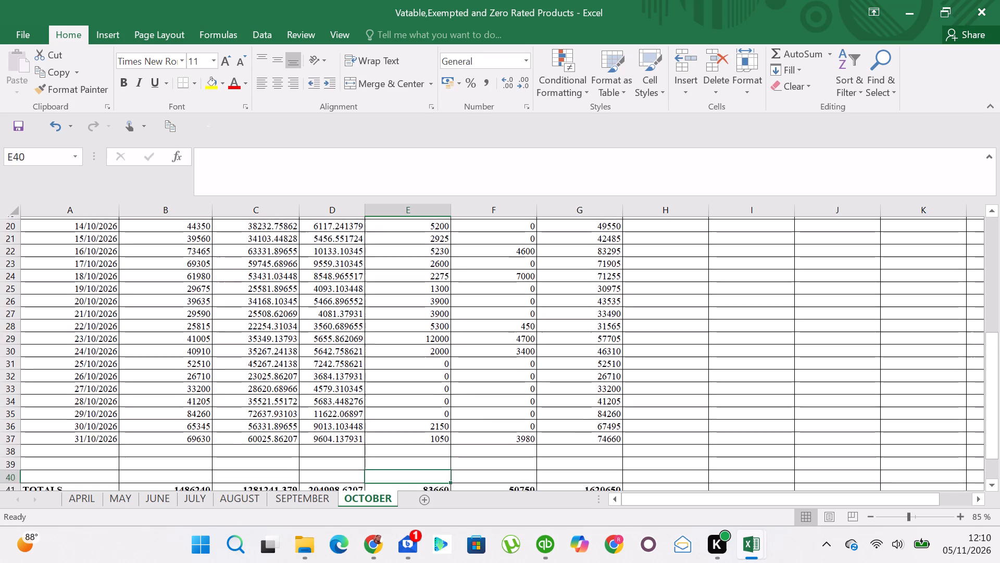
key(Down)
key(Down)
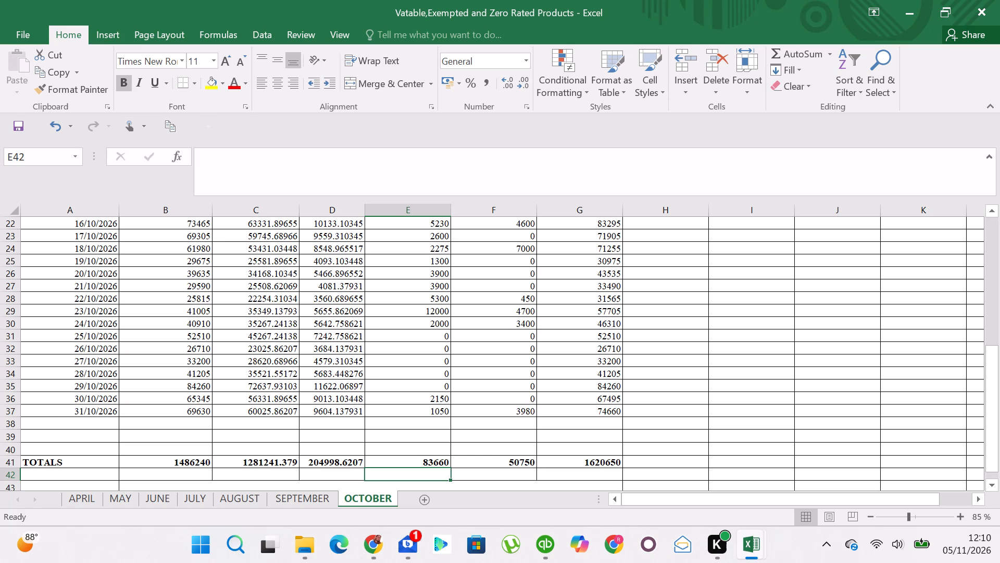
Set the zero-rated sales for 22/10/2026 in E28 to 5500.
click(443, 299)
text(5500)
key(Down)
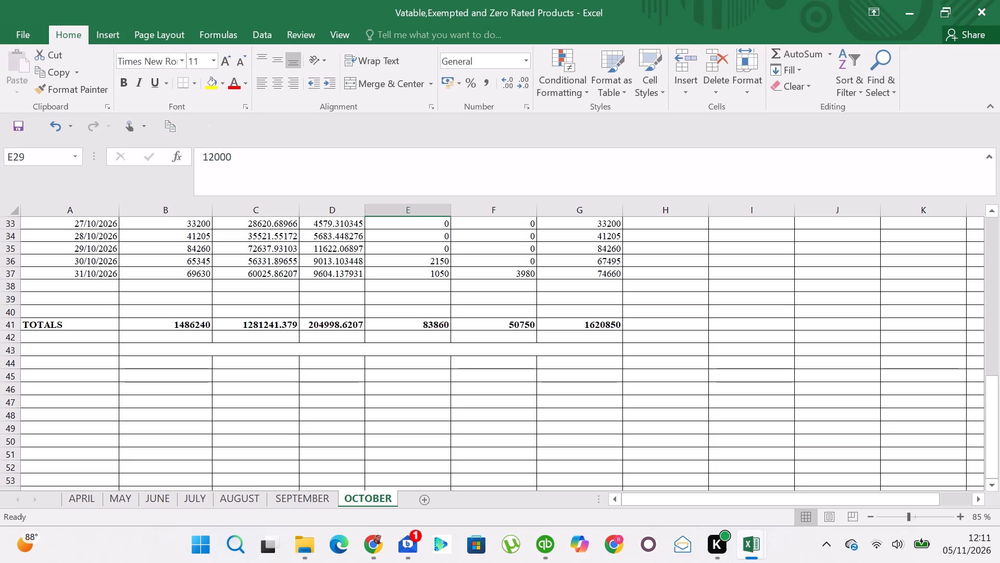
Switch to the September sheet.
click(306, 495)
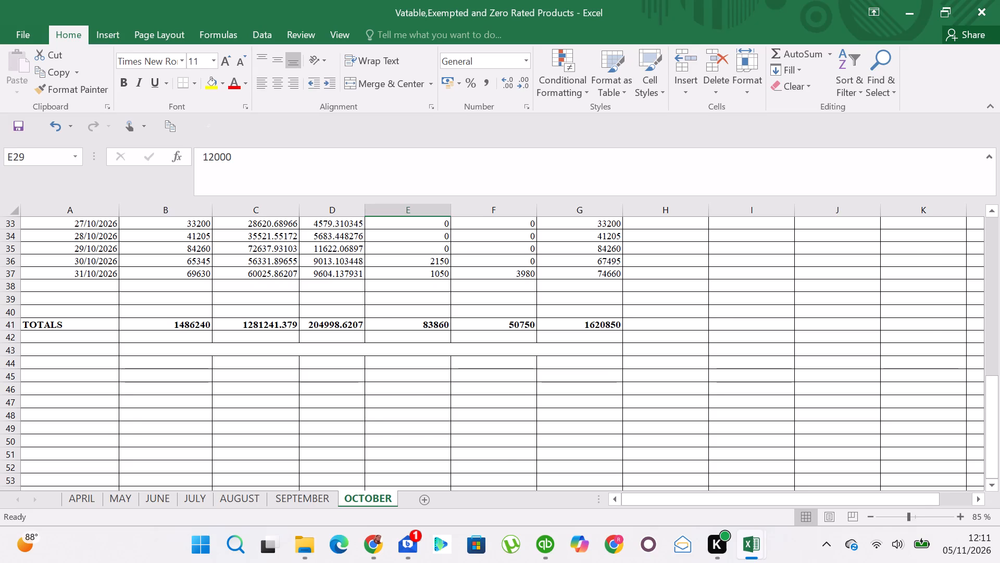